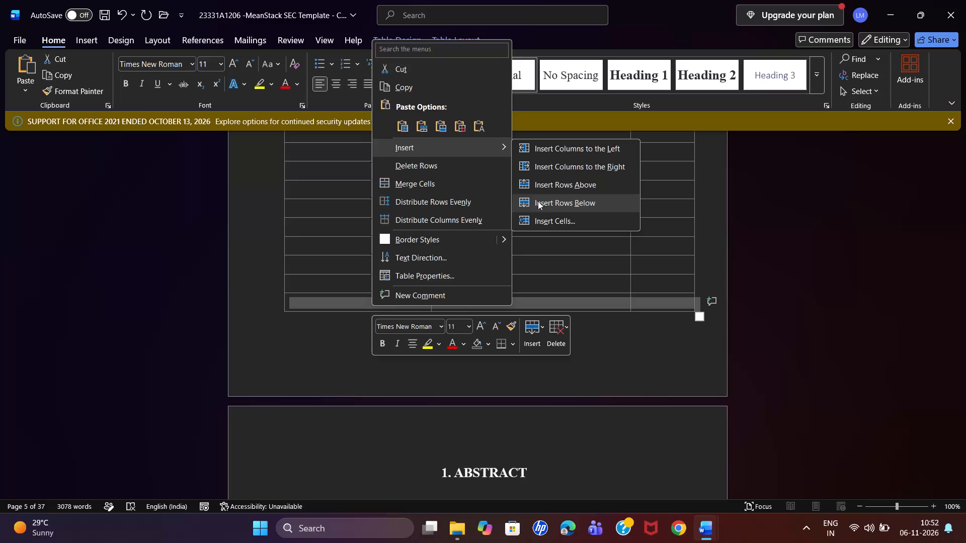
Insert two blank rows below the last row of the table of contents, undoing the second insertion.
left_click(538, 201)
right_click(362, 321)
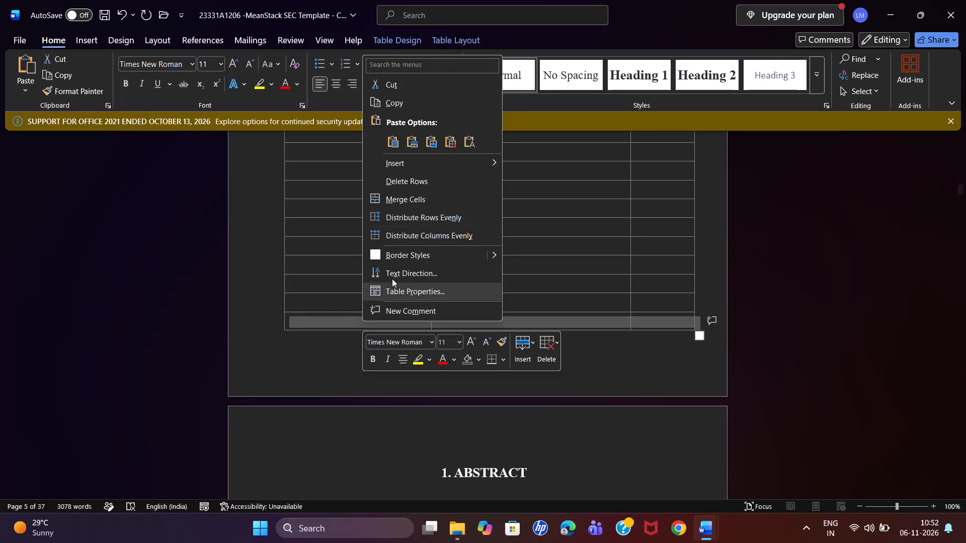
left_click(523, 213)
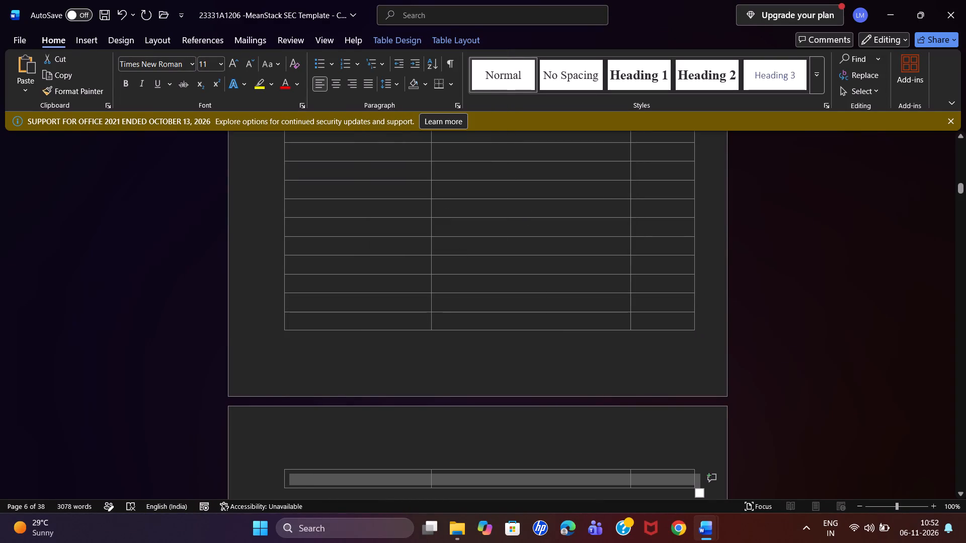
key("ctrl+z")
Replace all blank rows below INTRODUCTION in the table of contents with the copied chapter rows.
scroll(454, 246, "up", 6)
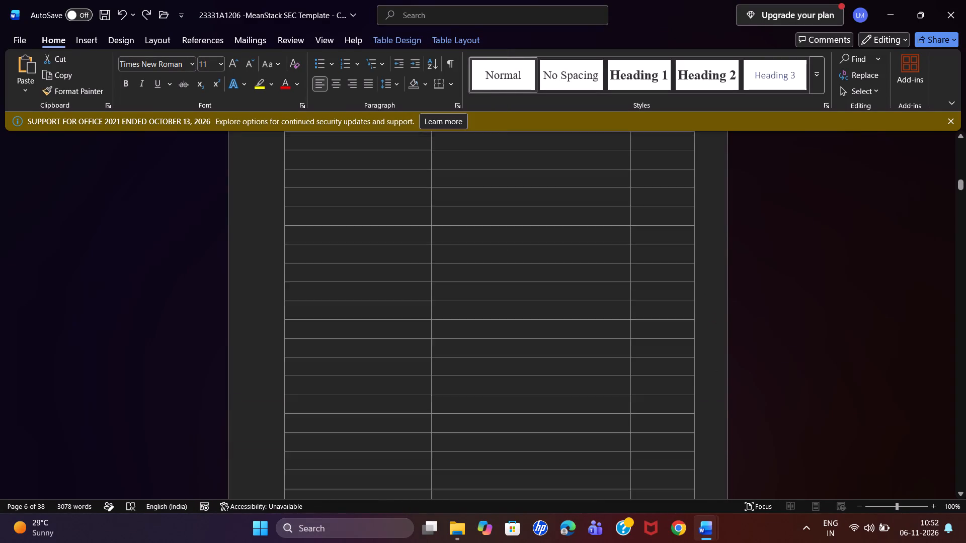
scroll(454, 246, "up", 1)
left_click_drag(314, 304, 446, 337)
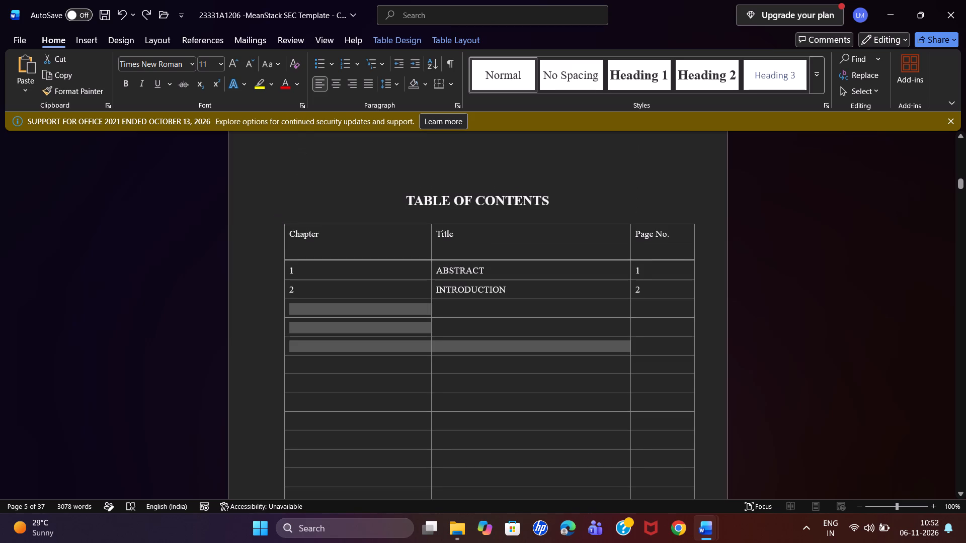
left_click_drag(446, 337, 621, 498)
scroll(593, 362, "right", 1)
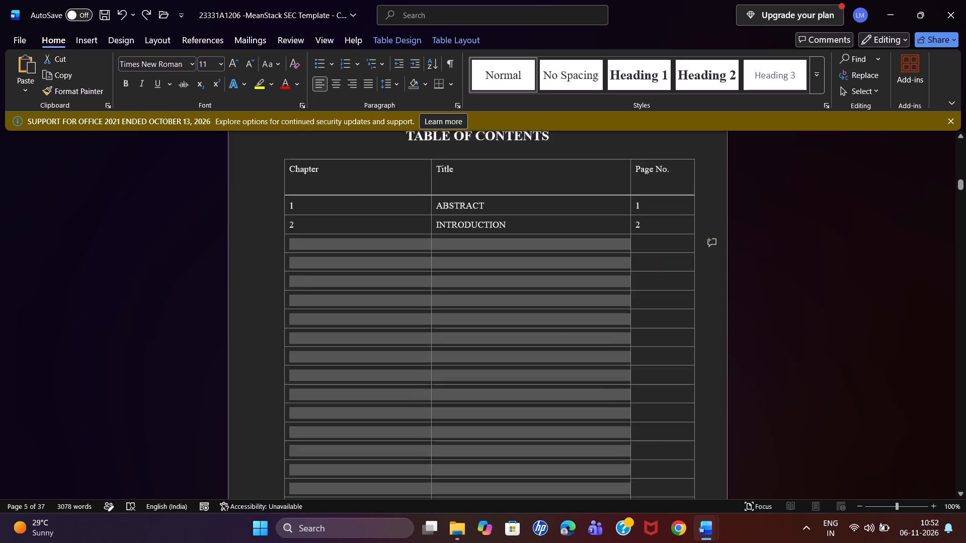
left_click_drag(621, 498, 612, 270)
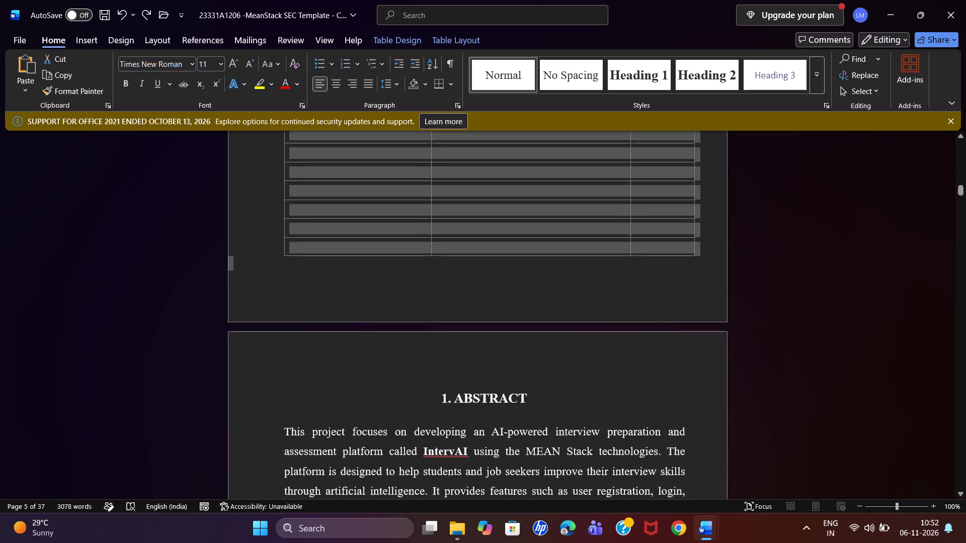
left_click_drag(612, 270, 614, 270)
key("ctrl+v")
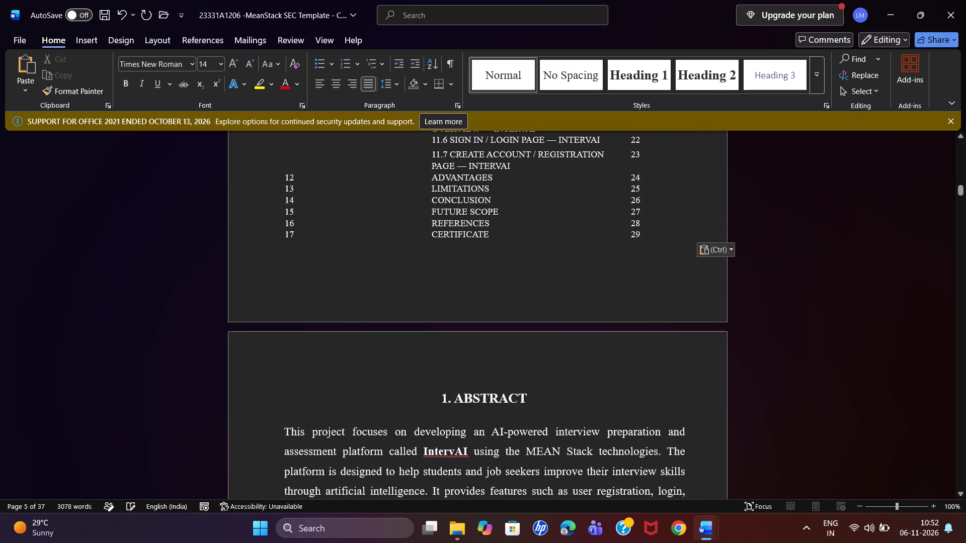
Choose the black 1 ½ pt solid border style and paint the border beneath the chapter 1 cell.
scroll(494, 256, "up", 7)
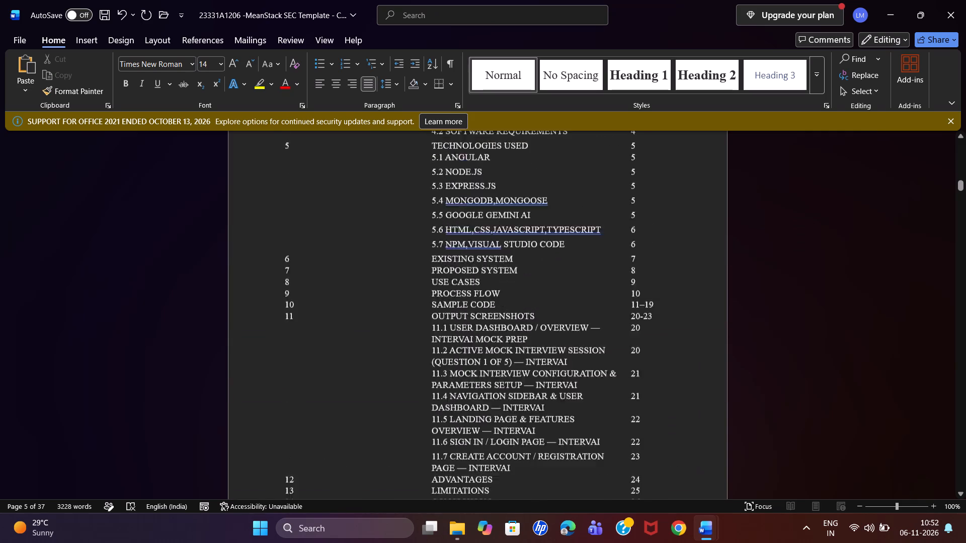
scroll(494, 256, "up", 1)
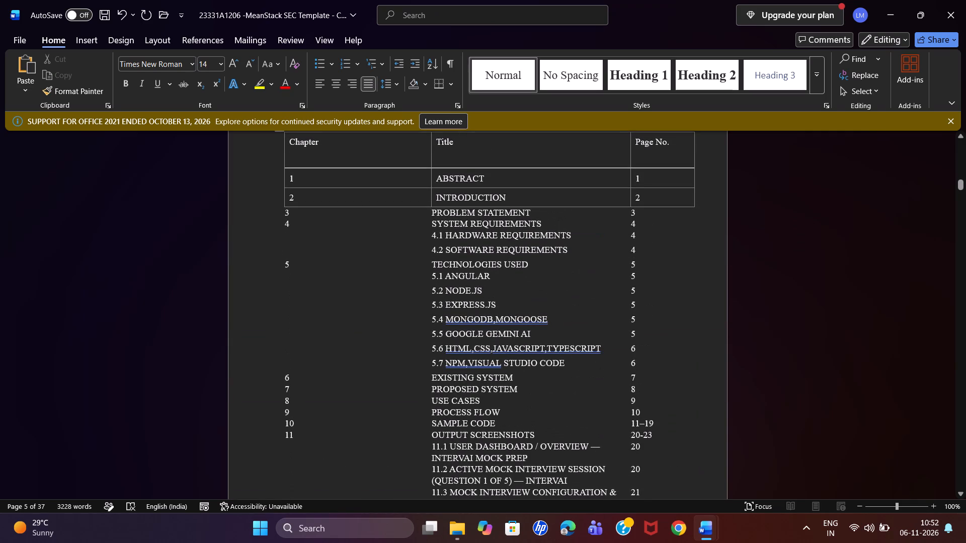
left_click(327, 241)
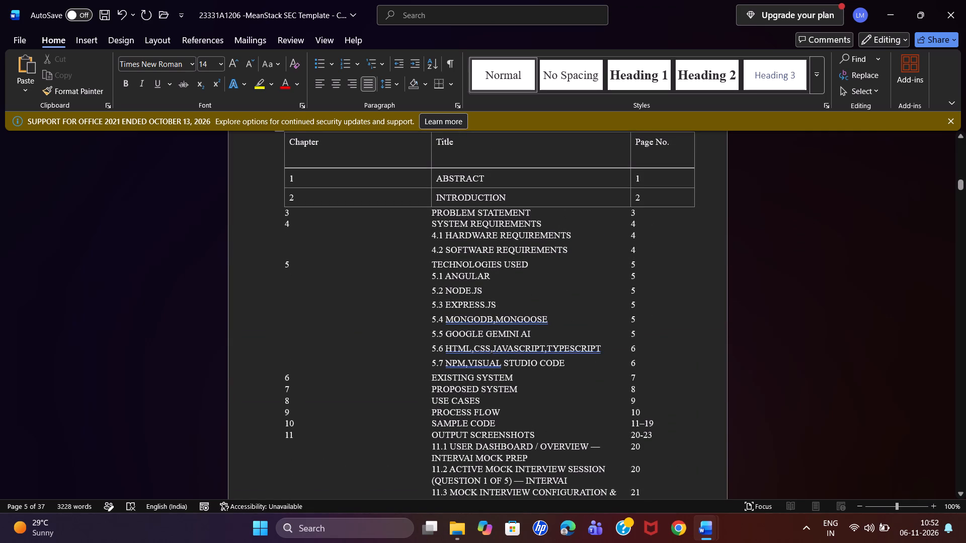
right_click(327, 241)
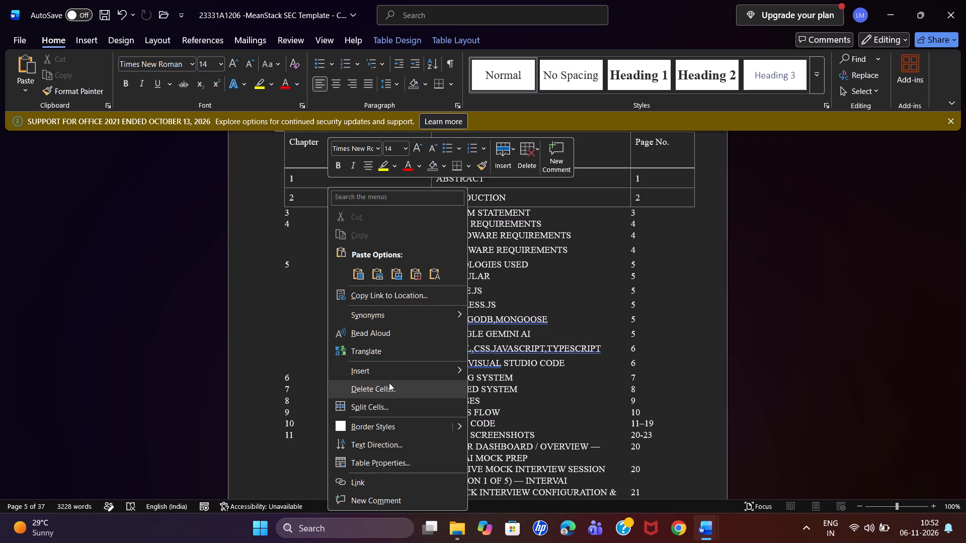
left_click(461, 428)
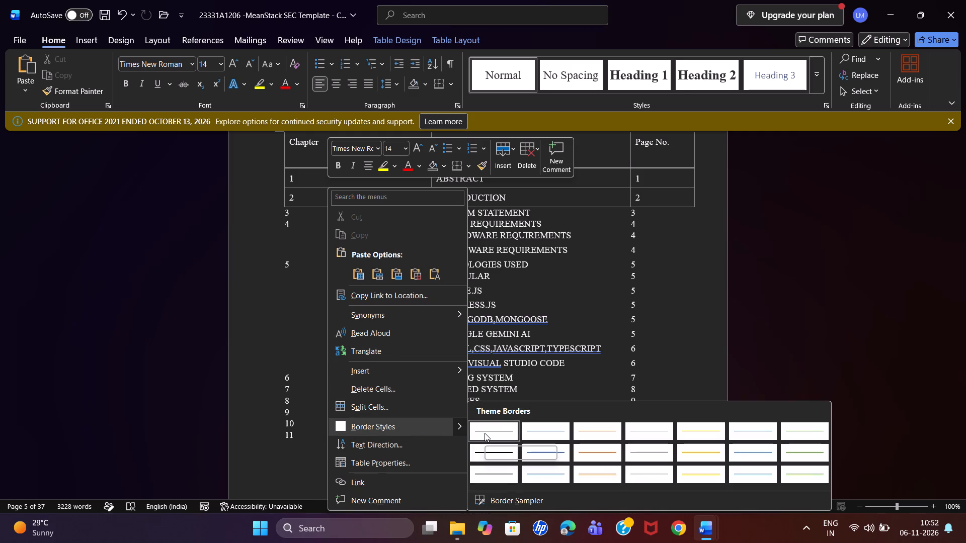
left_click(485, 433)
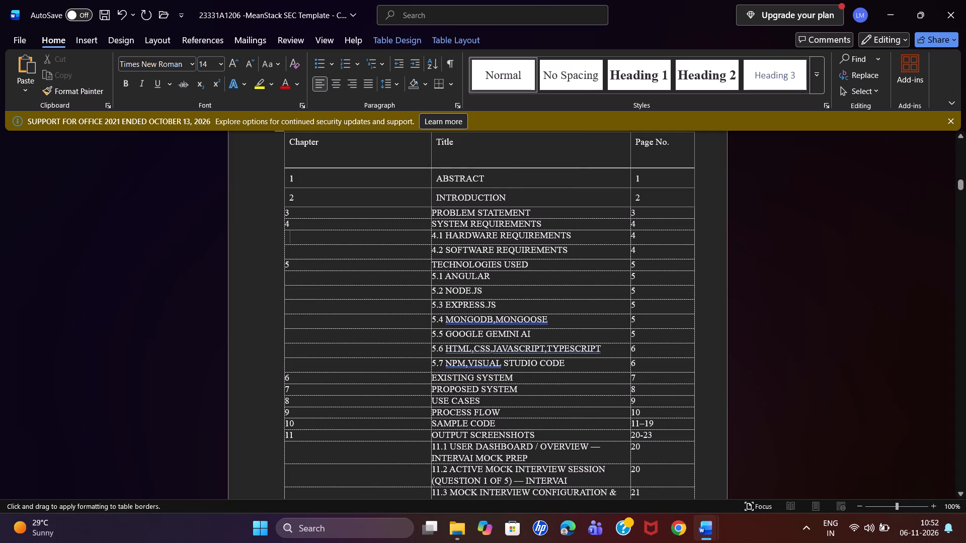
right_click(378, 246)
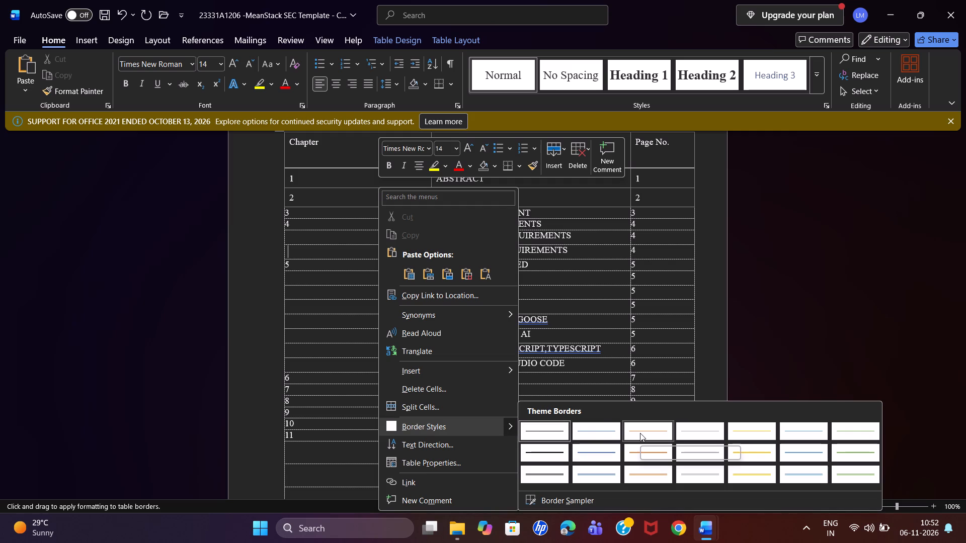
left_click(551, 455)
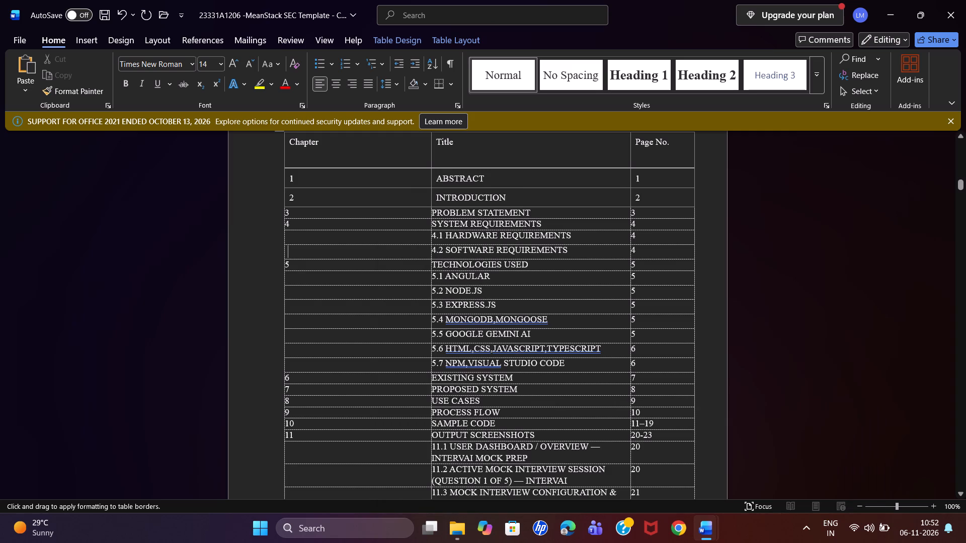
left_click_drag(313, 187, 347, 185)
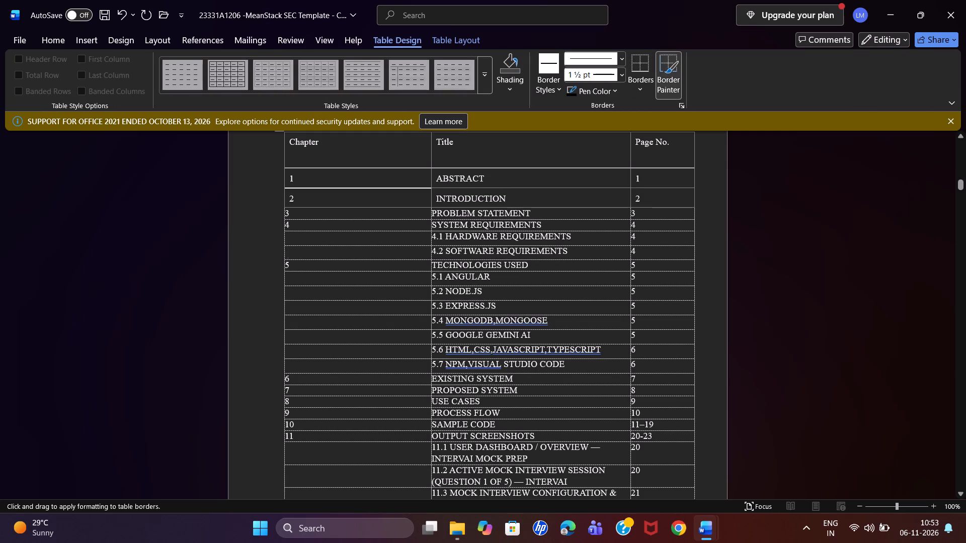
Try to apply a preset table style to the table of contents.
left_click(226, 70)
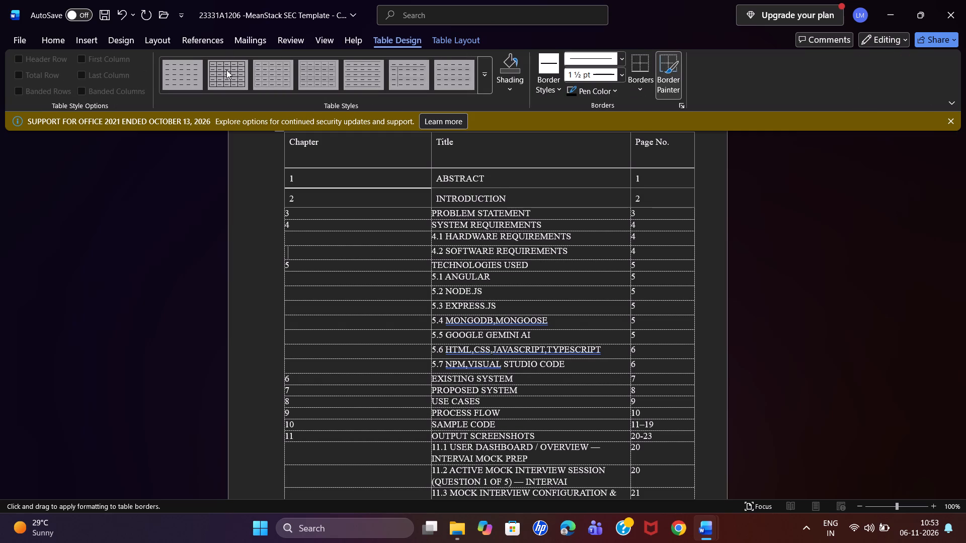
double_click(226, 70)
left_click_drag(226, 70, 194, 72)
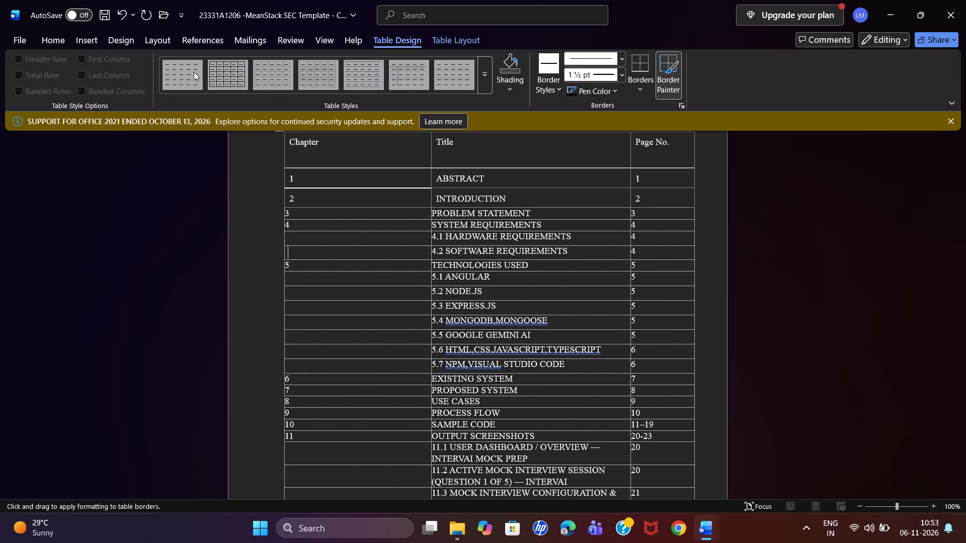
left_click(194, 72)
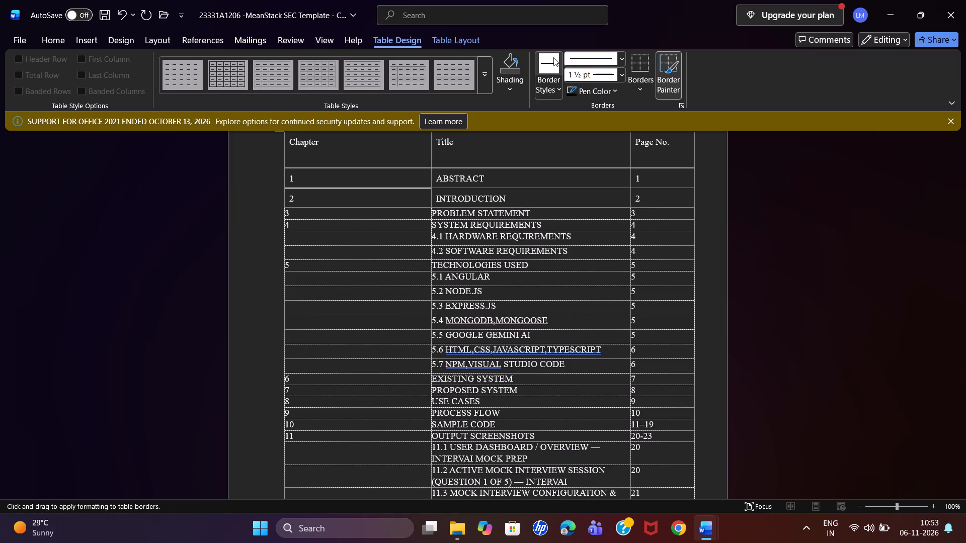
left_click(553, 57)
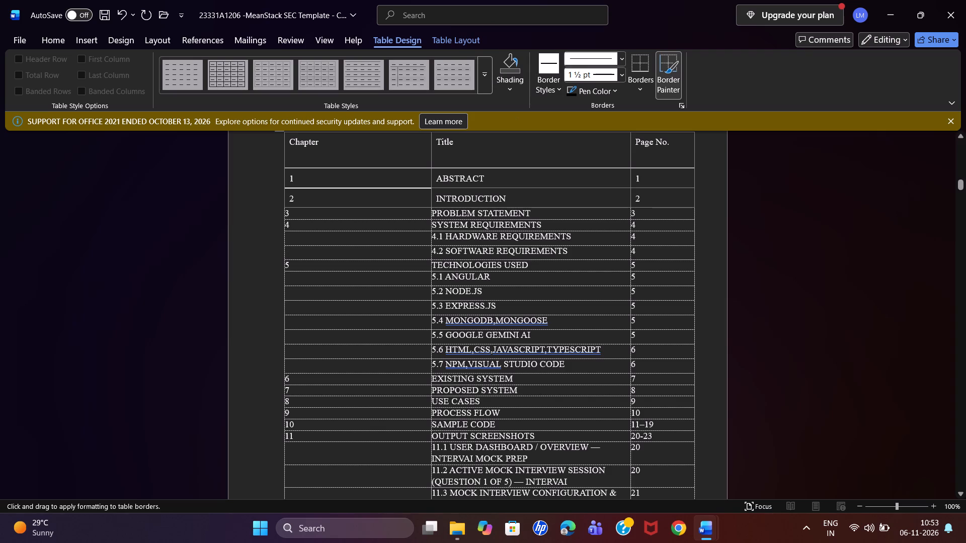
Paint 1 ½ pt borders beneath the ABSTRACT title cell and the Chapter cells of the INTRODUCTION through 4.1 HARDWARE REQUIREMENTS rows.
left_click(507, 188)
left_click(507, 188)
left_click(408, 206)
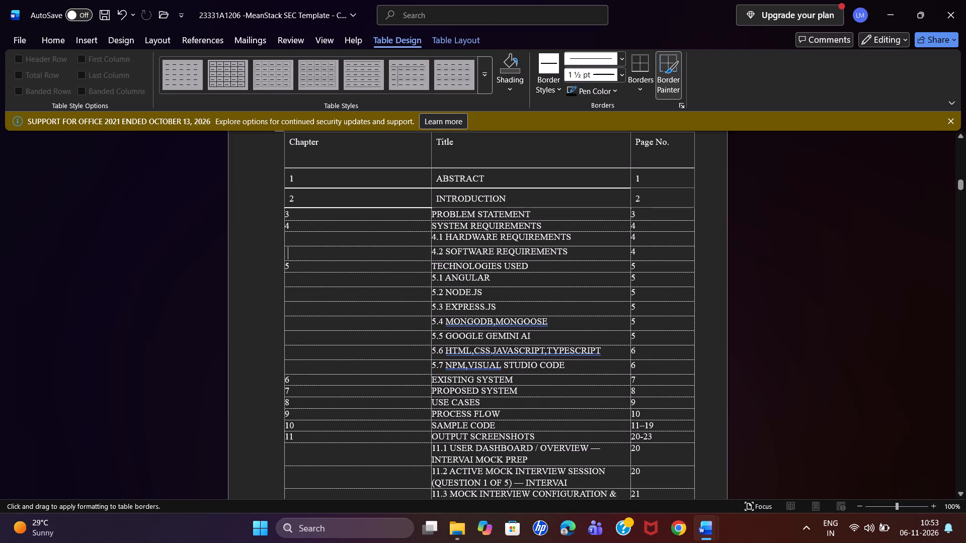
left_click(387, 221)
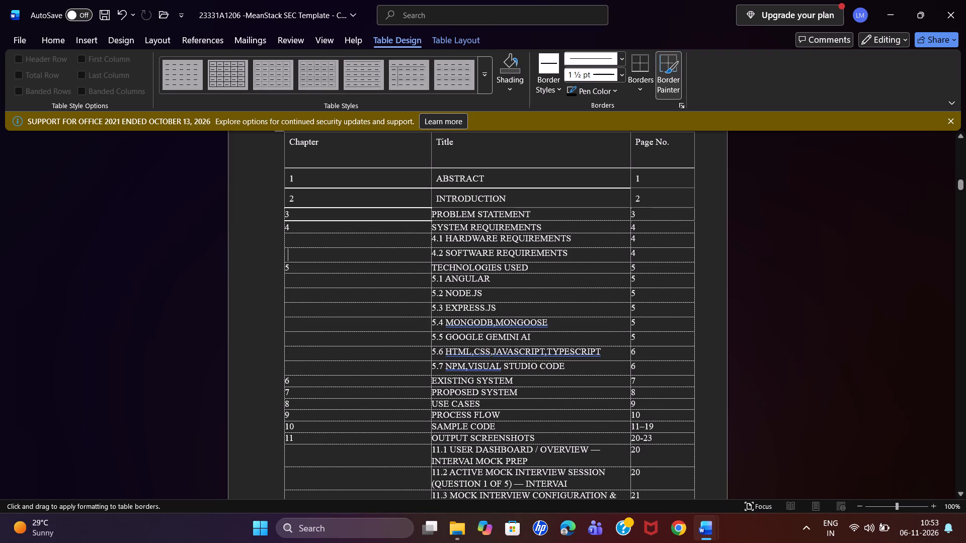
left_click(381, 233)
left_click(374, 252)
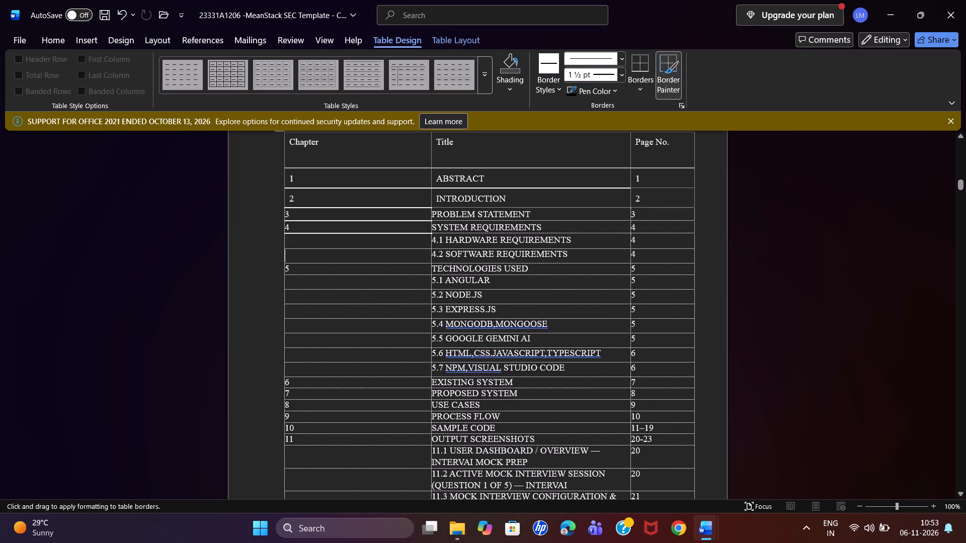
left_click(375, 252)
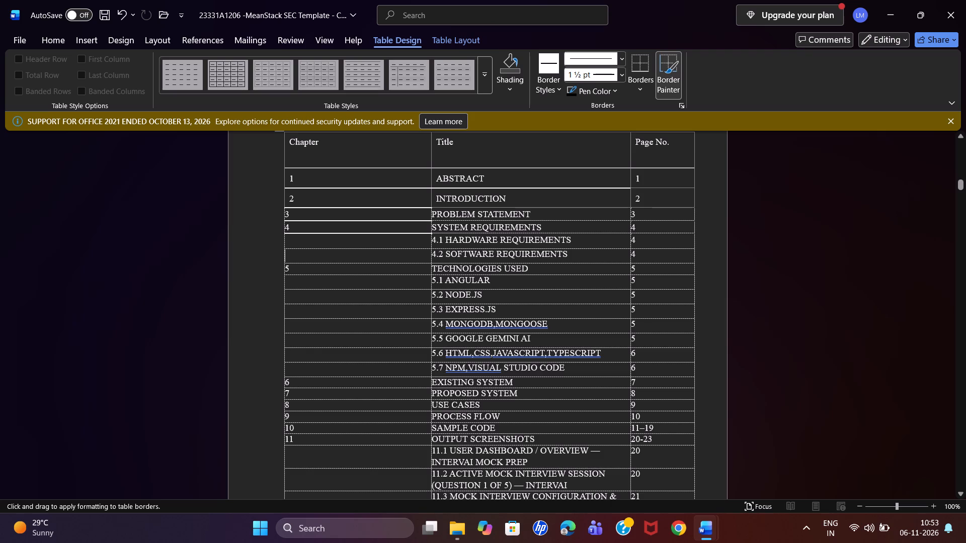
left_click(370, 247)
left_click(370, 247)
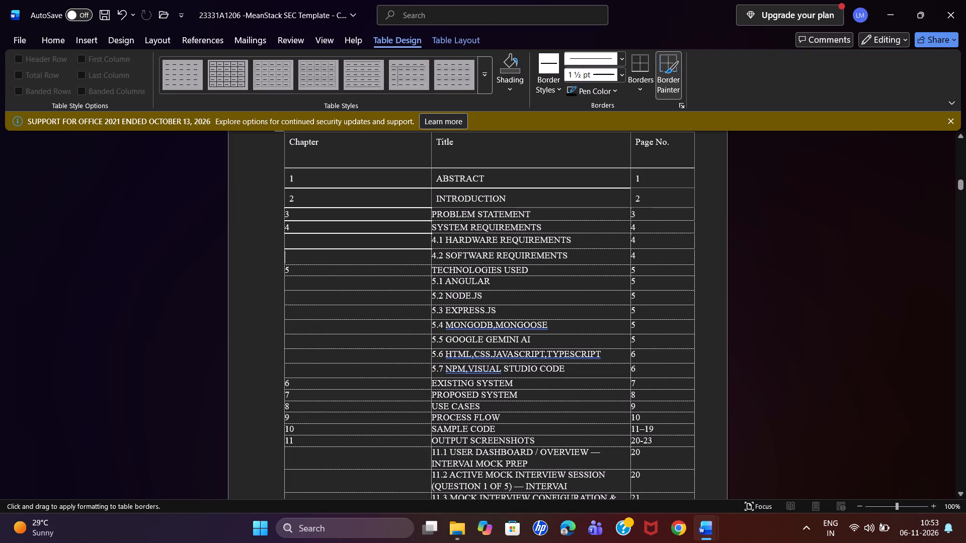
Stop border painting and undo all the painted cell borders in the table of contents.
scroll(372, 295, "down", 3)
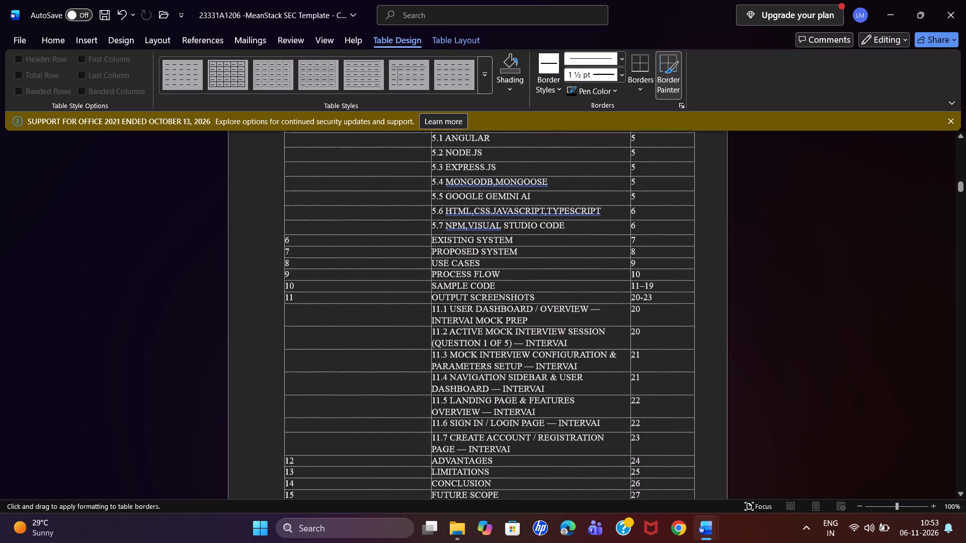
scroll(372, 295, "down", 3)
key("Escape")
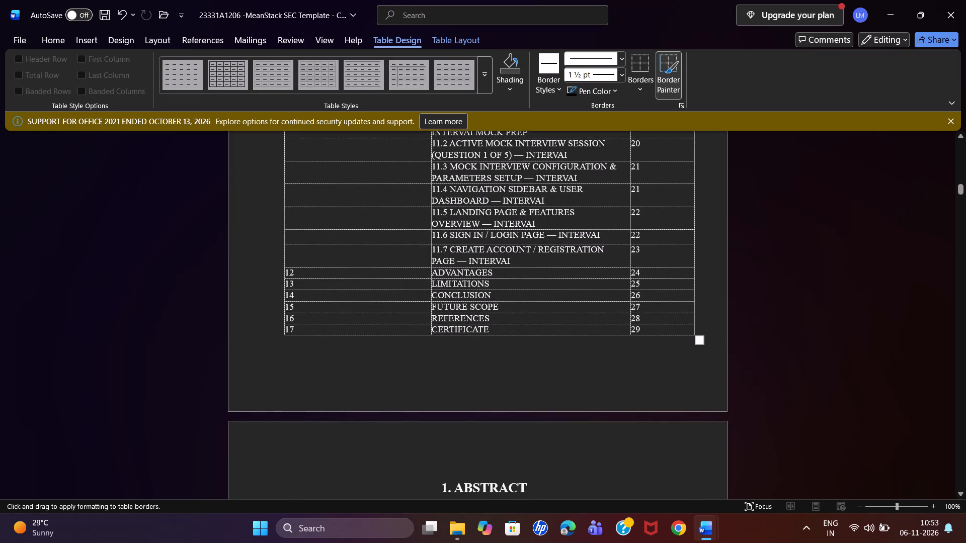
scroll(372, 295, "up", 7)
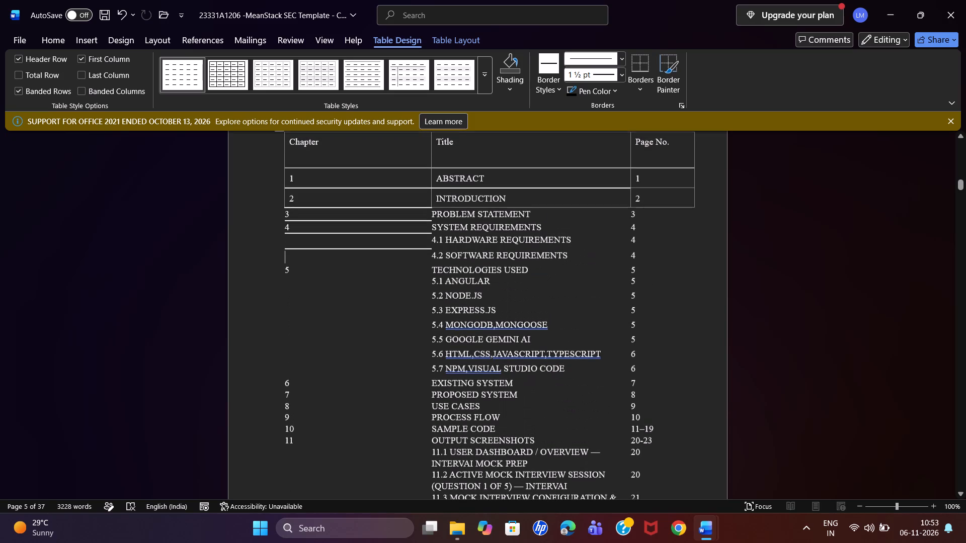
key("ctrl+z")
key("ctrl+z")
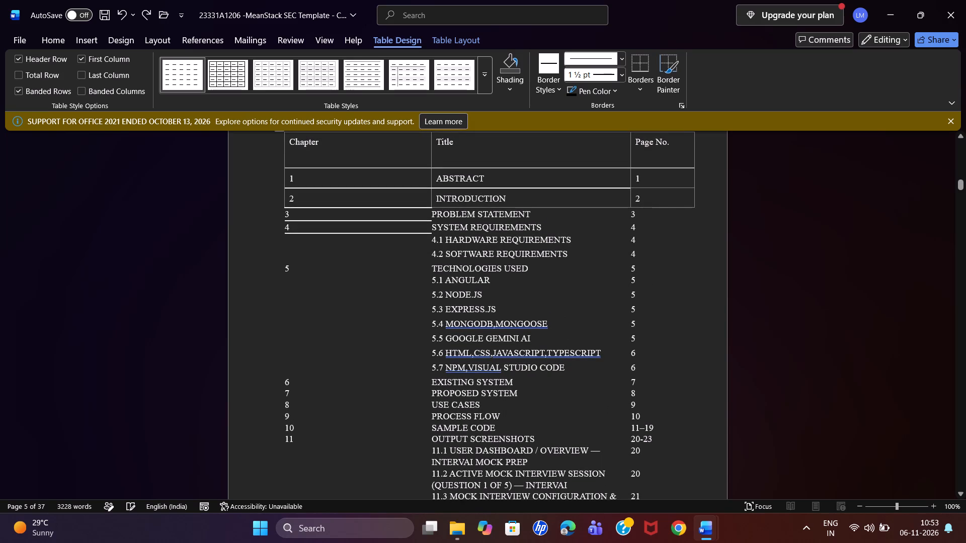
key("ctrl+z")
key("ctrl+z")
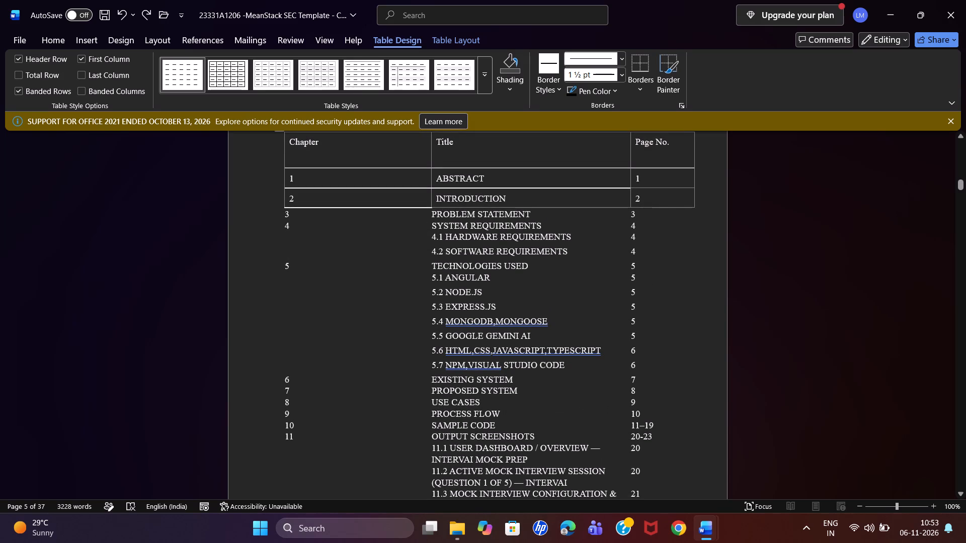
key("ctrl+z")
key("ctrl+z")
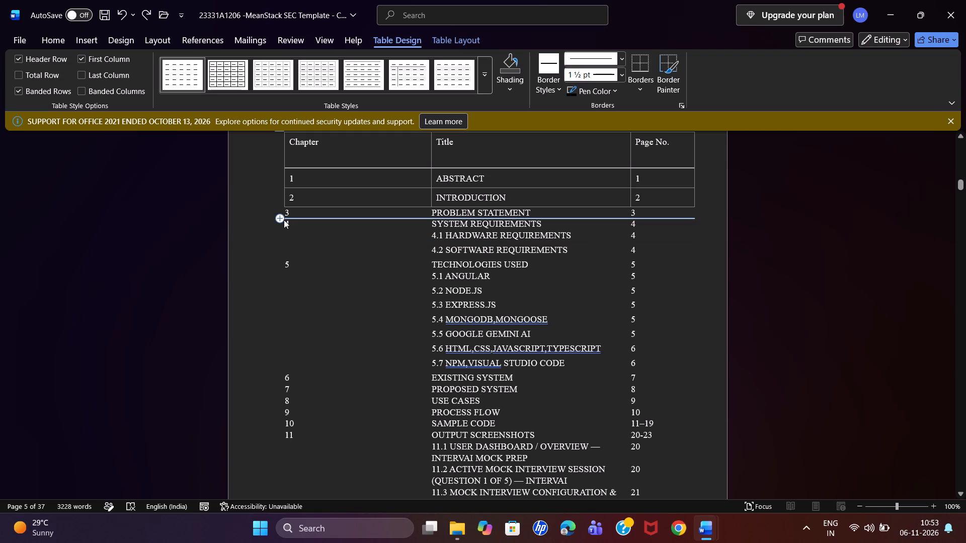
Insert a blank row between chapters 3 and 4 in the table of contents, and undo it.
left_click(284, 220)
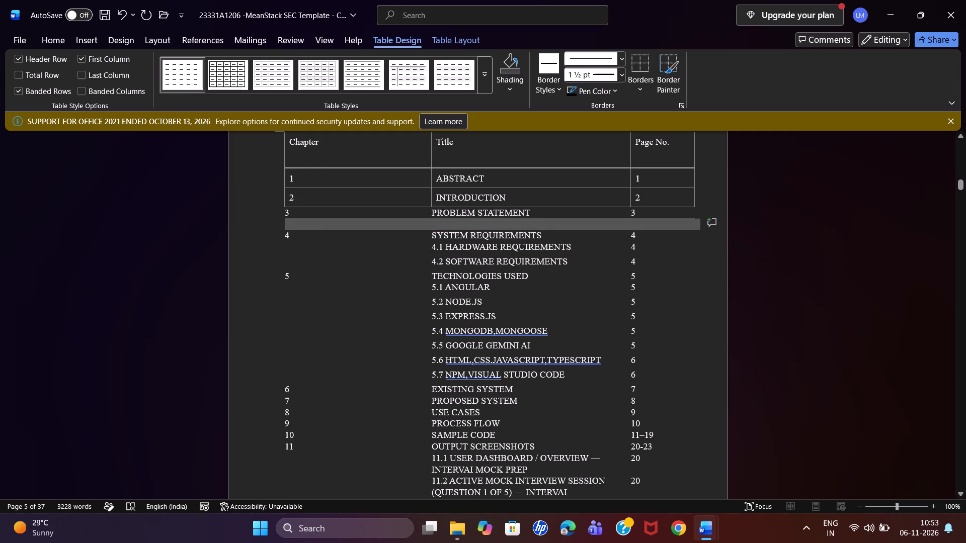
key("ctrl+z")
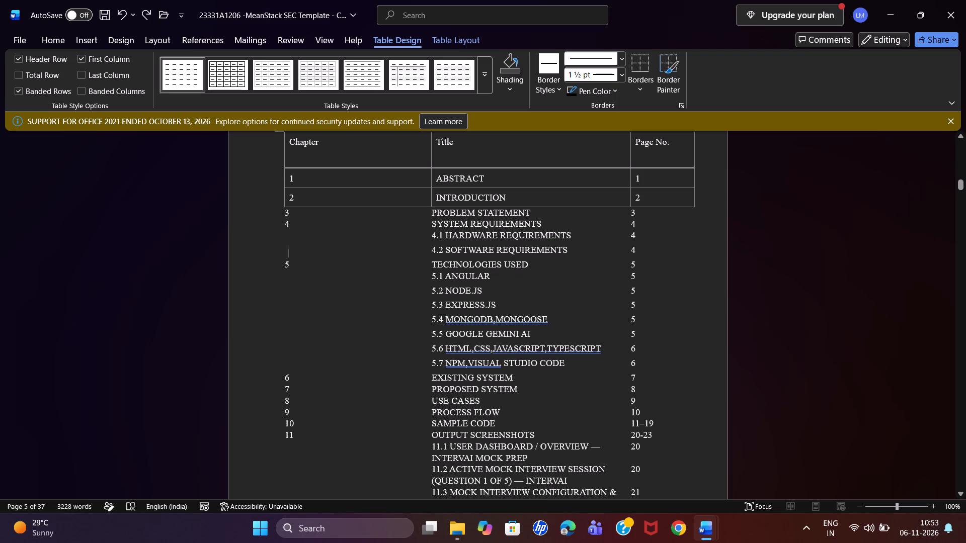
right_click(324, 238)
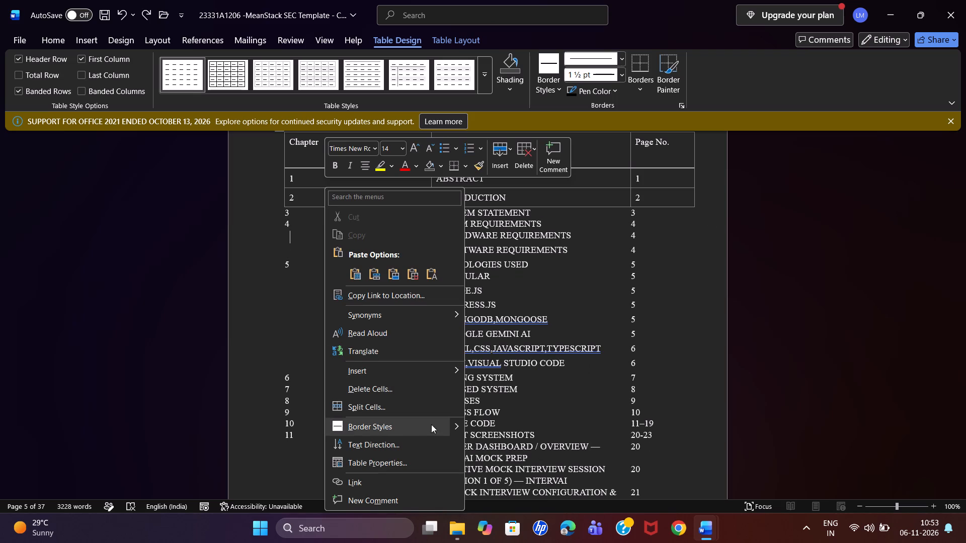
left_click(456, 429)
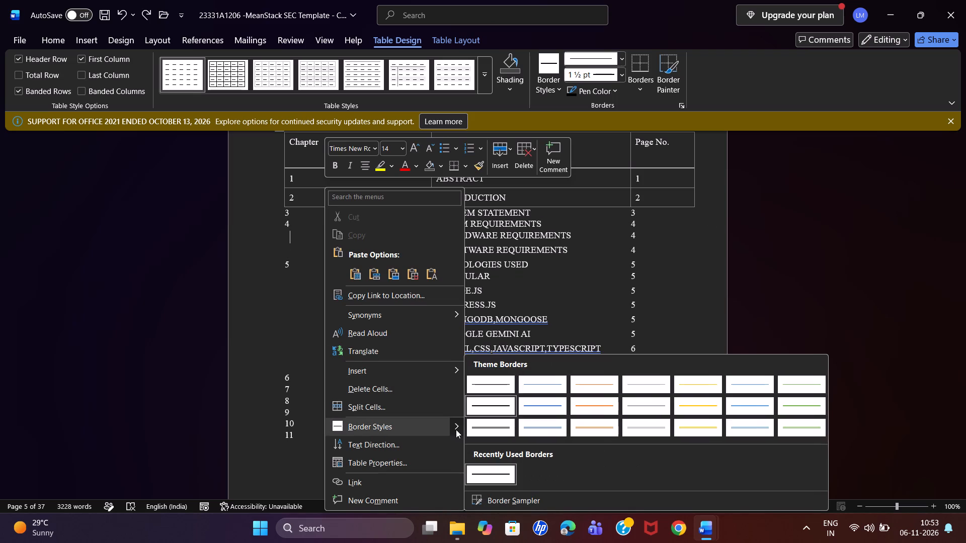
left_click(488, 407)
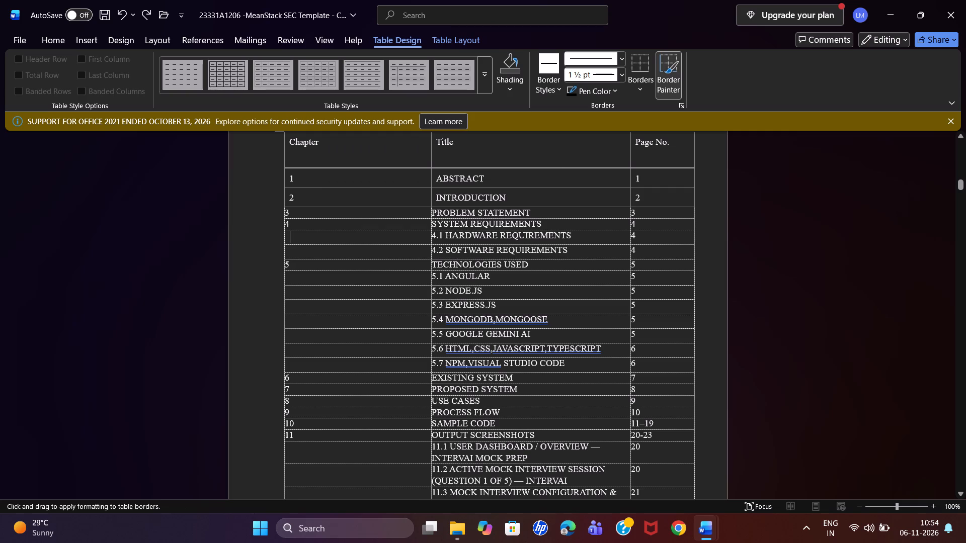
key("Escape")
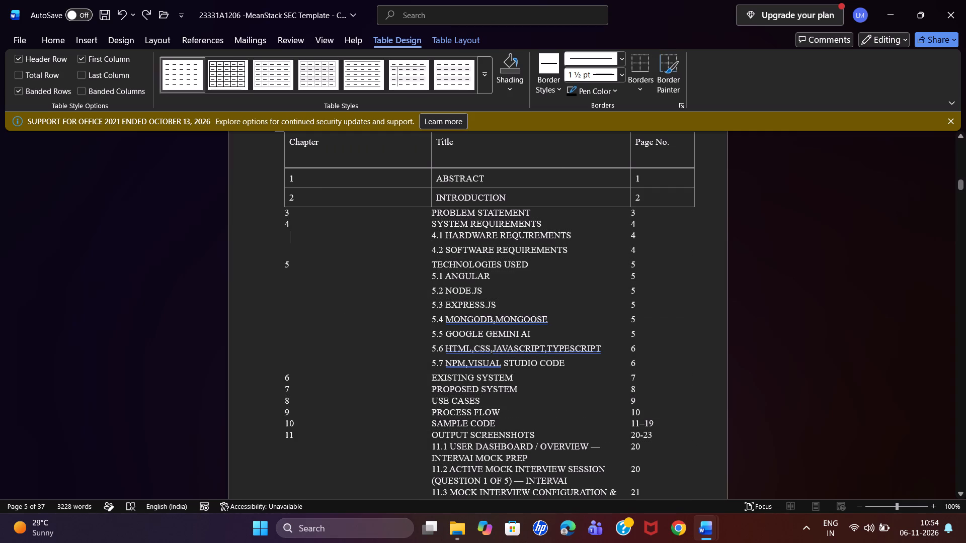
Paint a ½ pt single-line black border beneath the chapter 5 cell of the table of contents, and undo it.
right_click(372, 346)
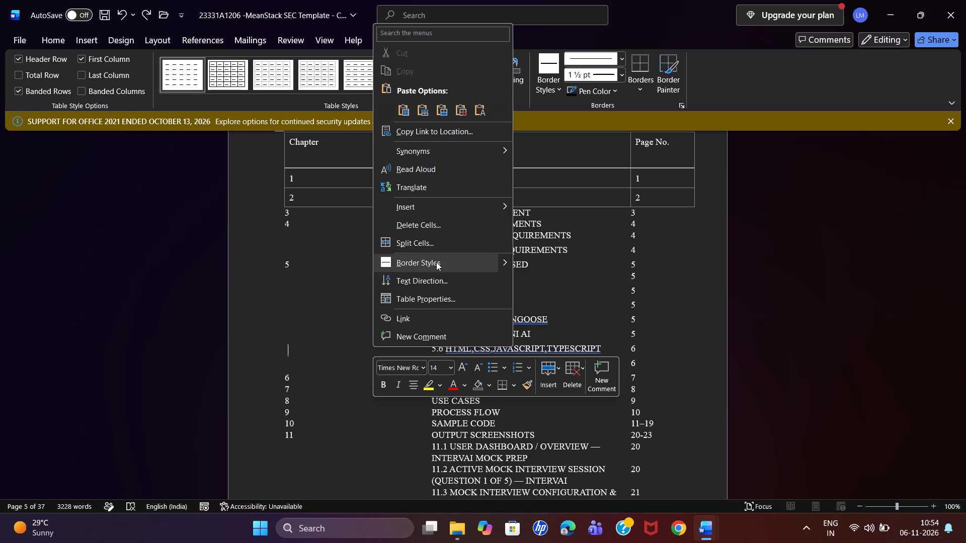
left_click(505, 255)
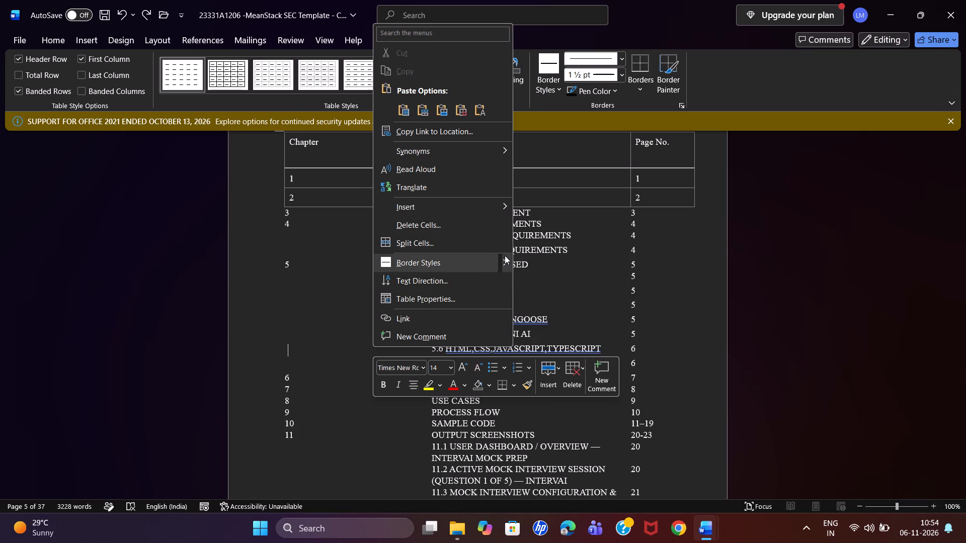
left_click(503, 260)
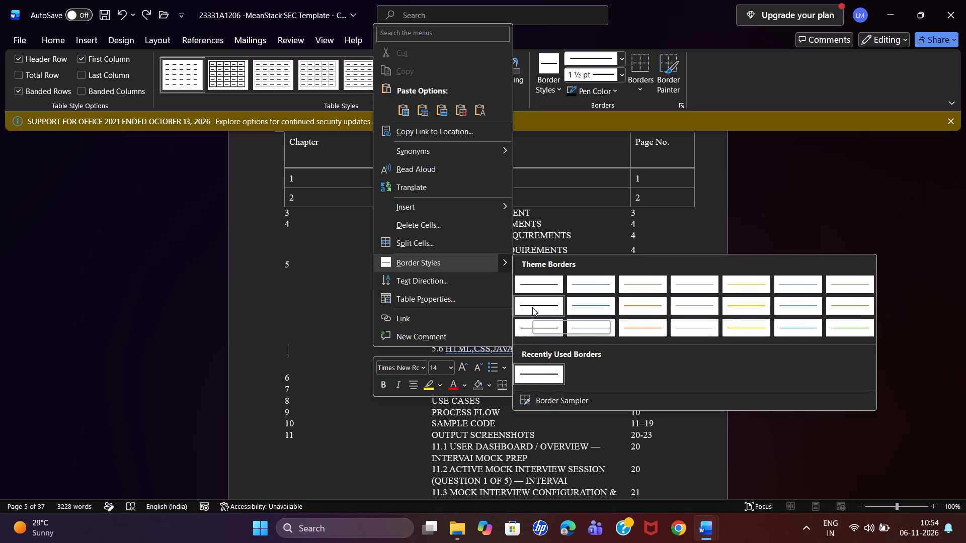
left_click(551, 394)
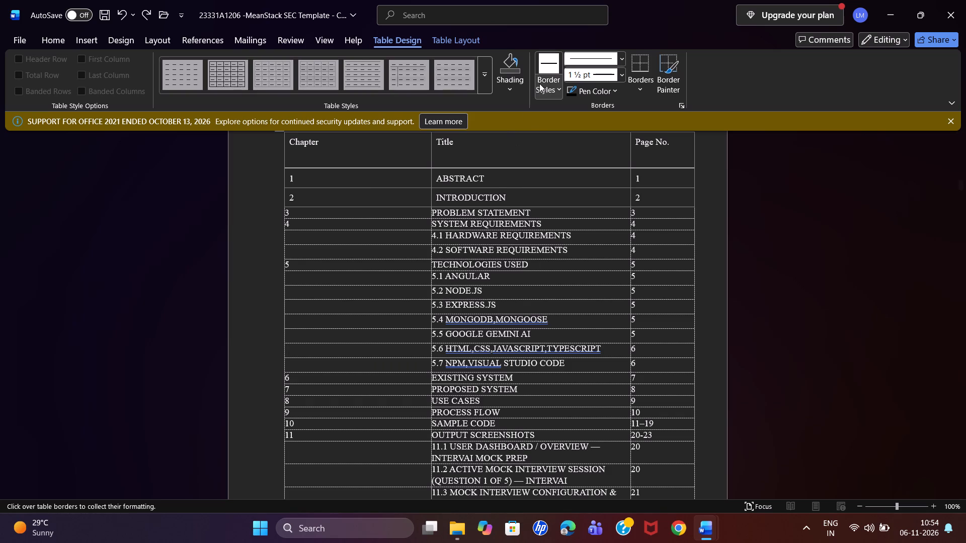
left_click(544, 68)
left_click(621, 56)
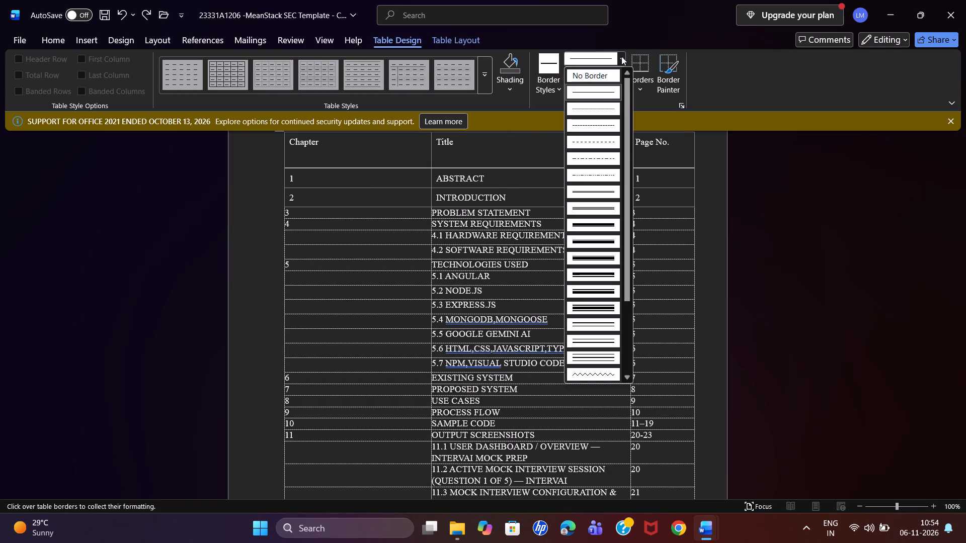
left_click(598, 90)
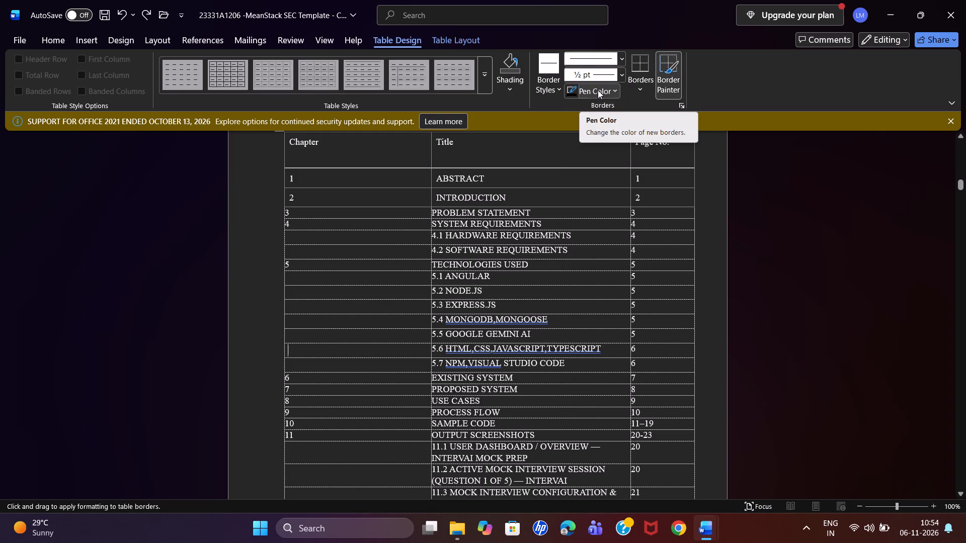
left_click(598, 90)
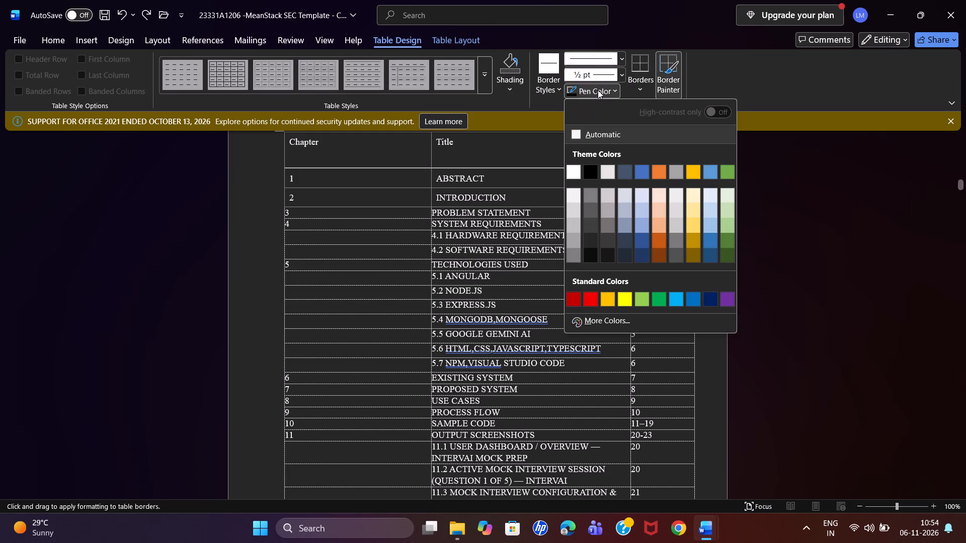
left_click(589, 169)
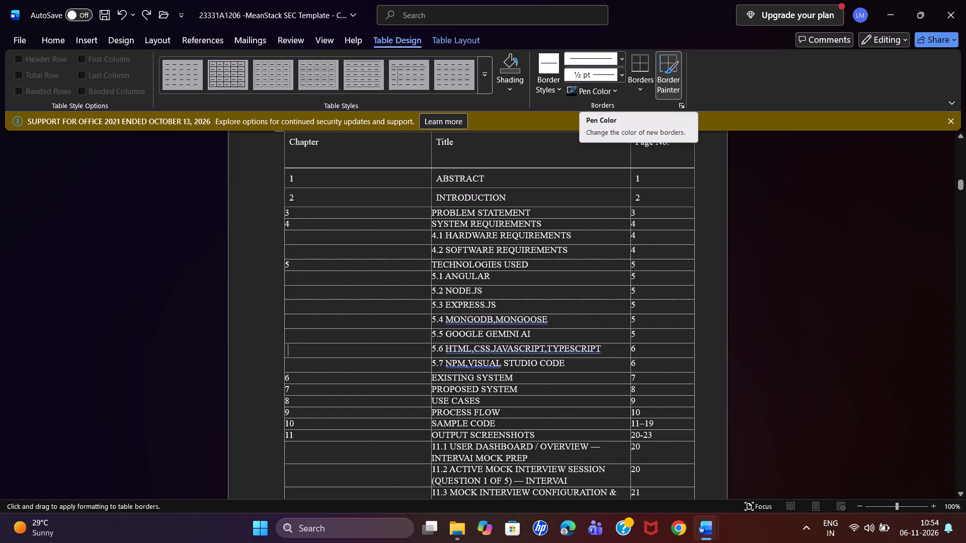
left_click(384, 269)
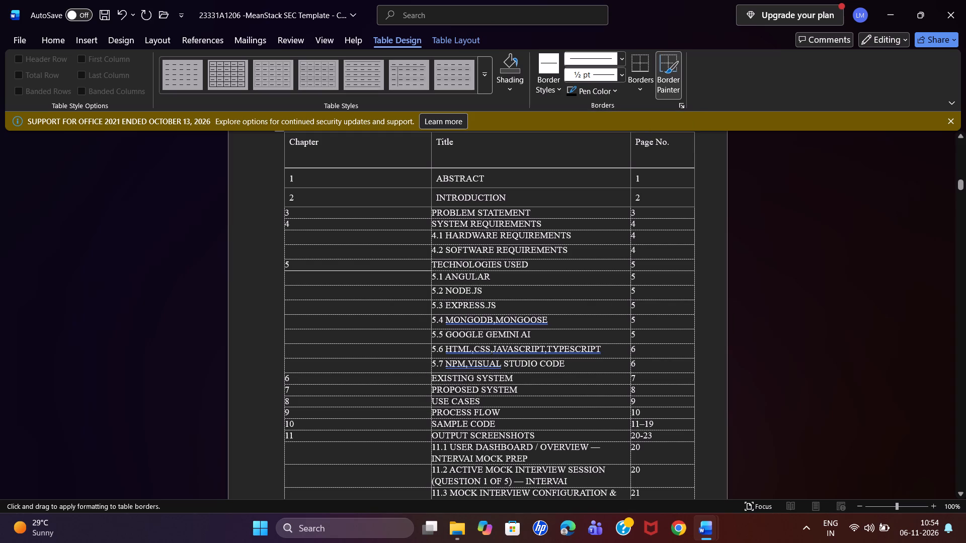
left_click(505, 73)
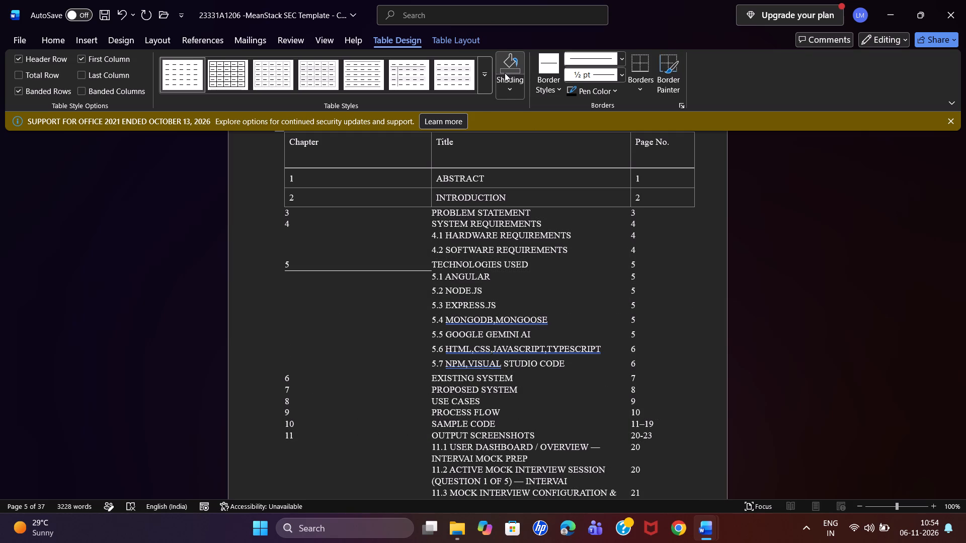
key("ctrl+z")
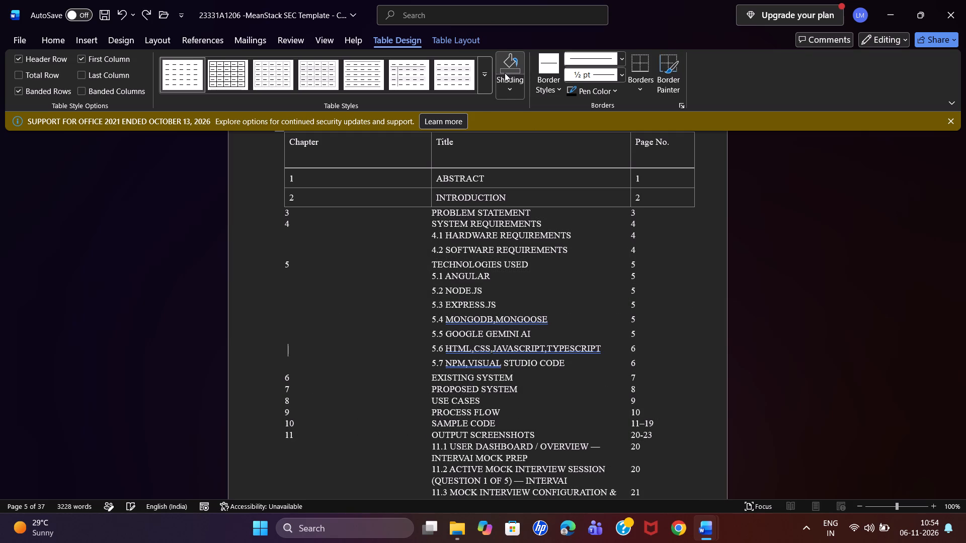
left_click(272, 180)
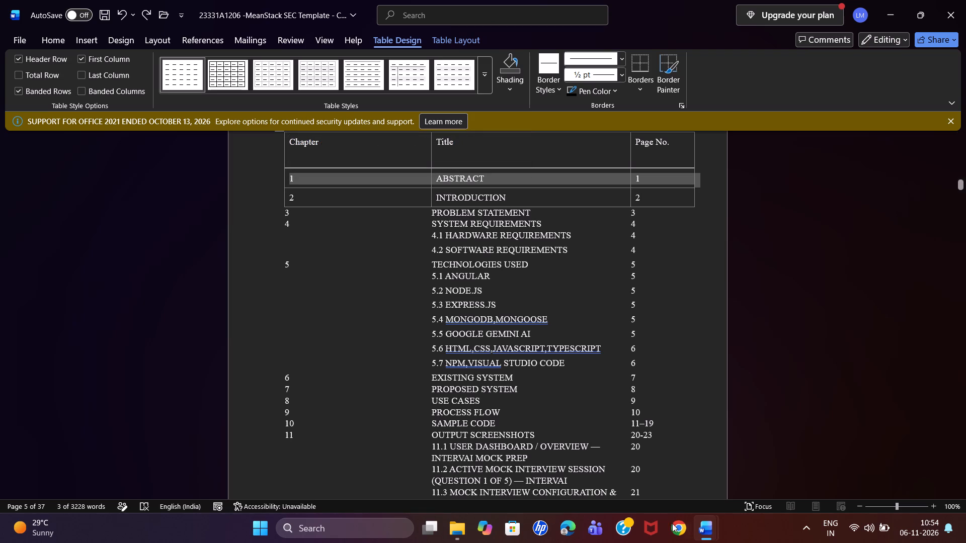
left_click(685, 532)
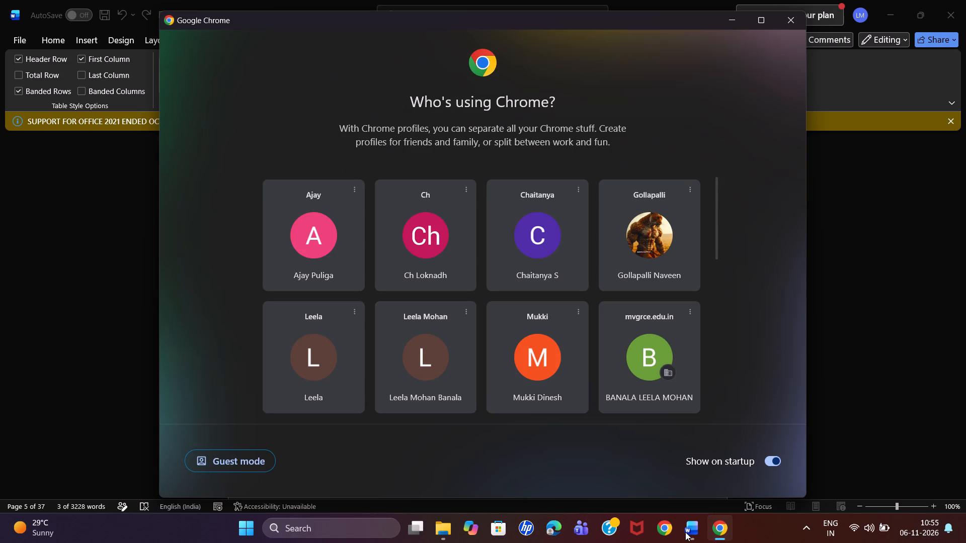
left_click(458, 382)
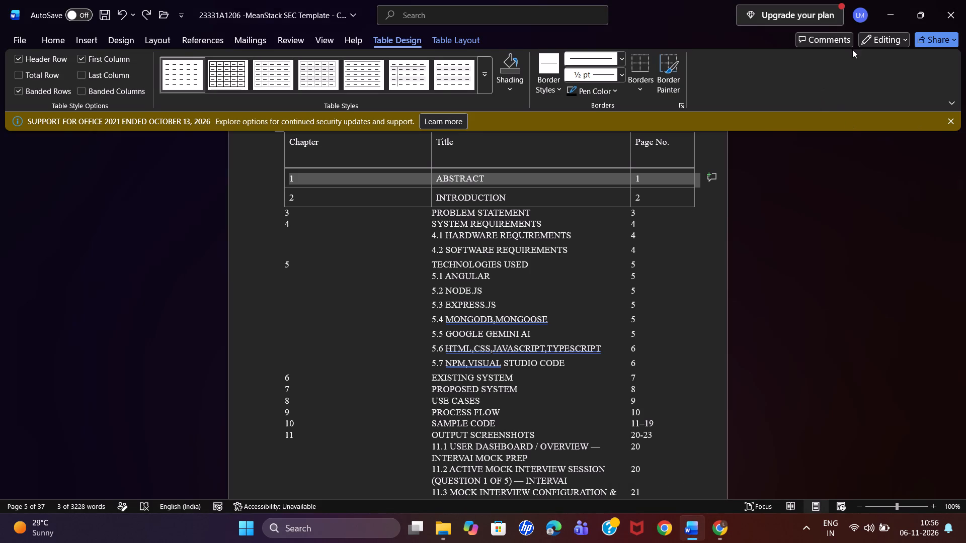
left_click(884, 16)
left_click(884, 16)
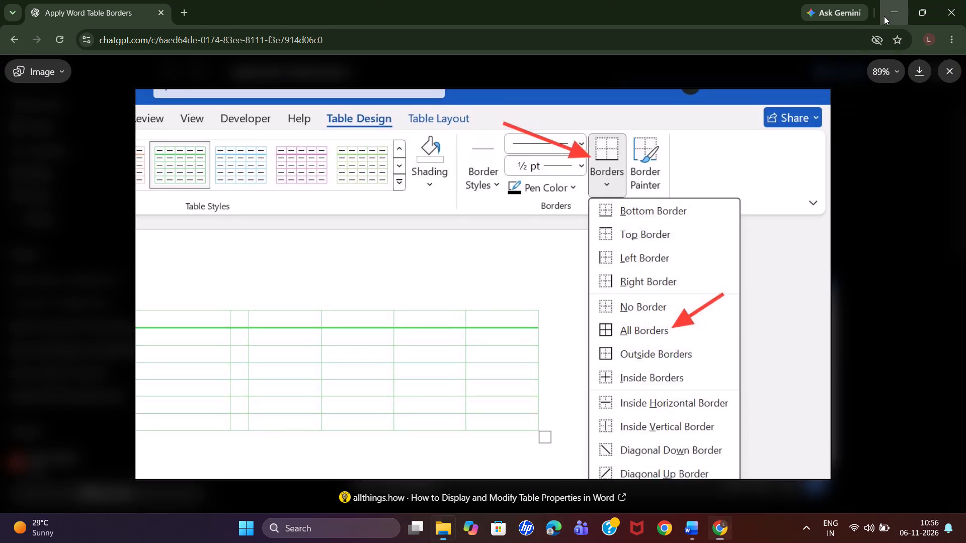
left_click(813, 9)
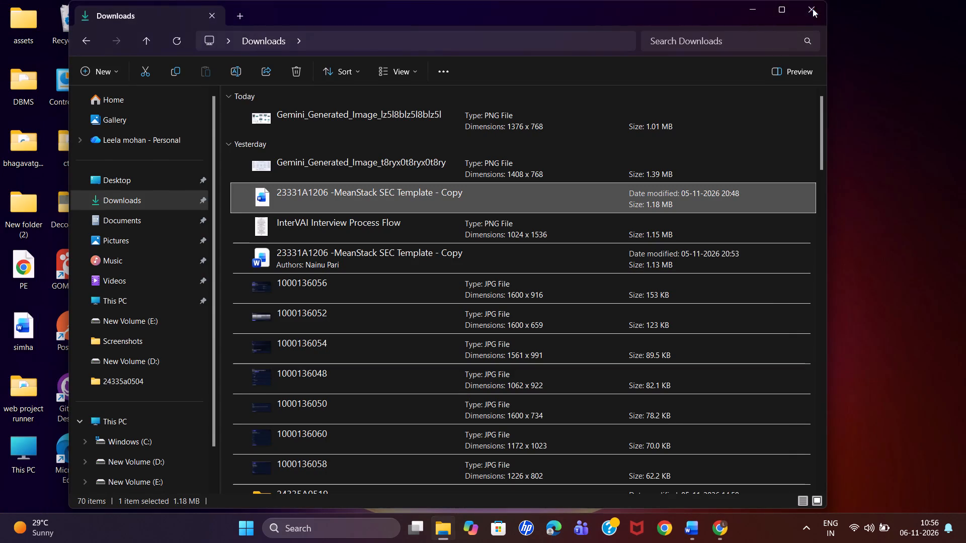
double_click(92, 24)
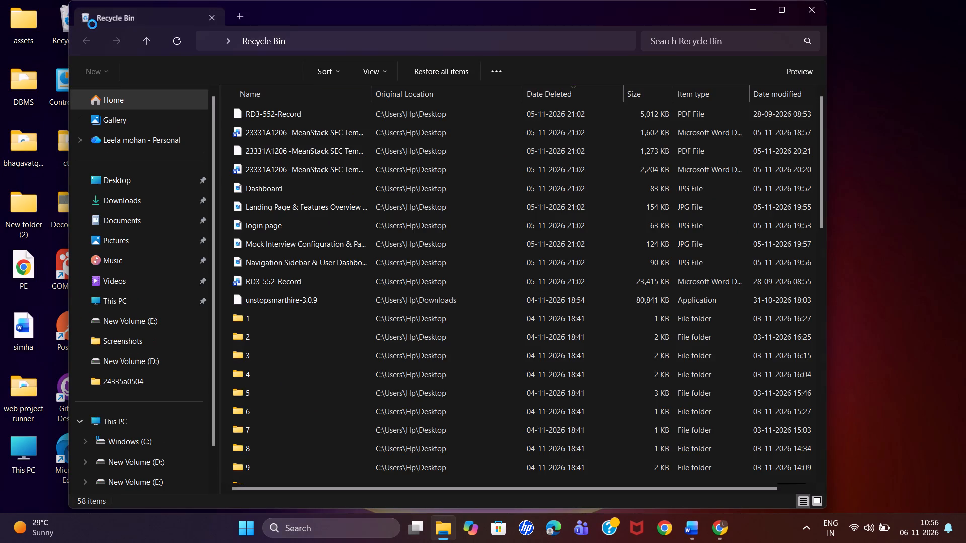
left_click(321, 128)
double_click(321, 128)
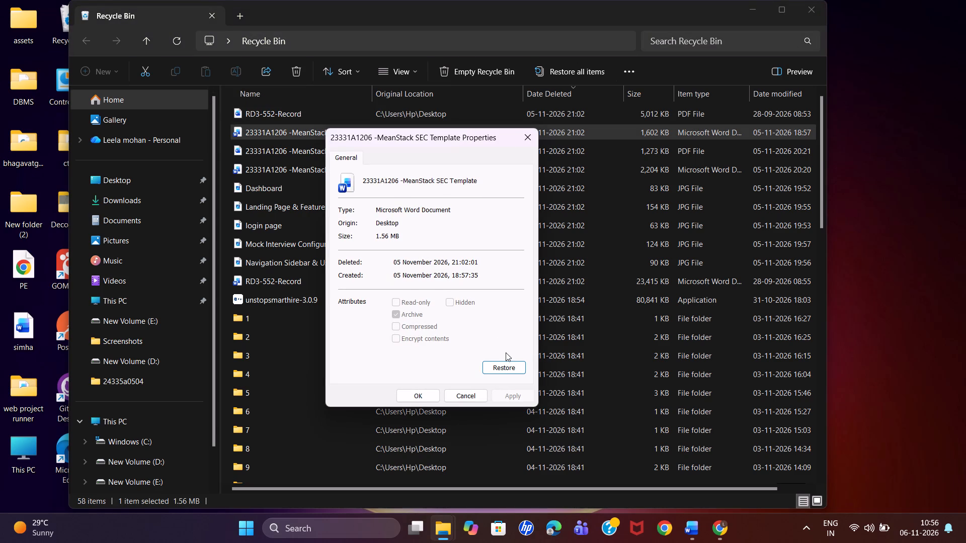
left_click(502, 365)
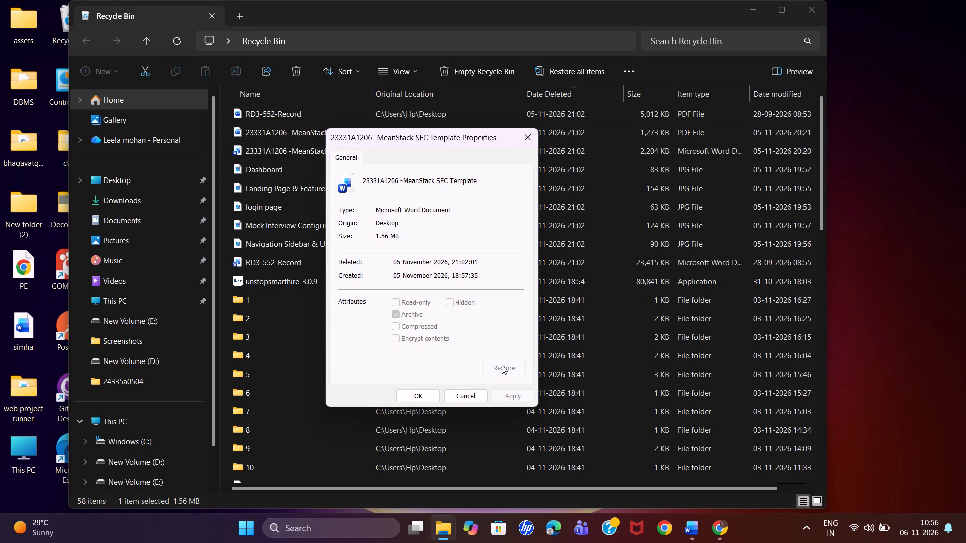
left_click(812, 12)
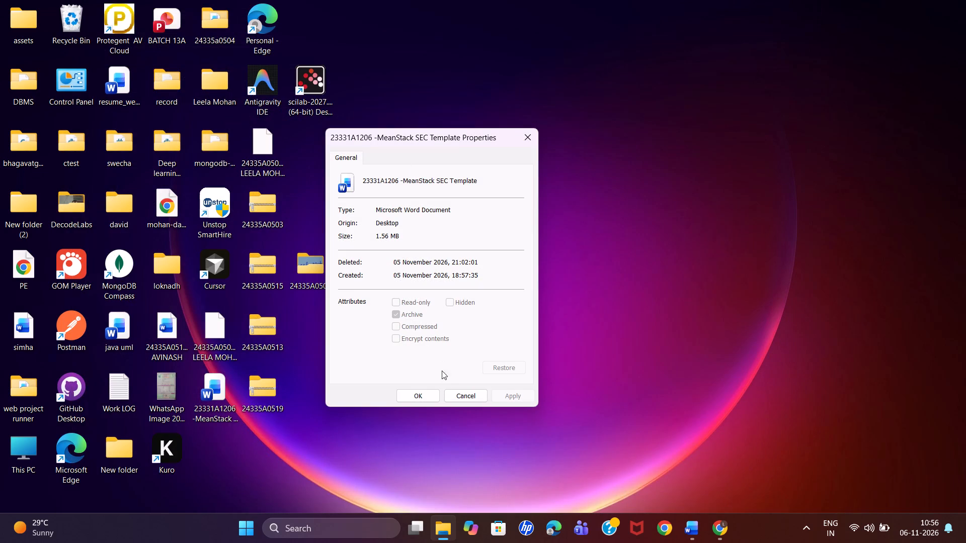
left_click(430, 389)
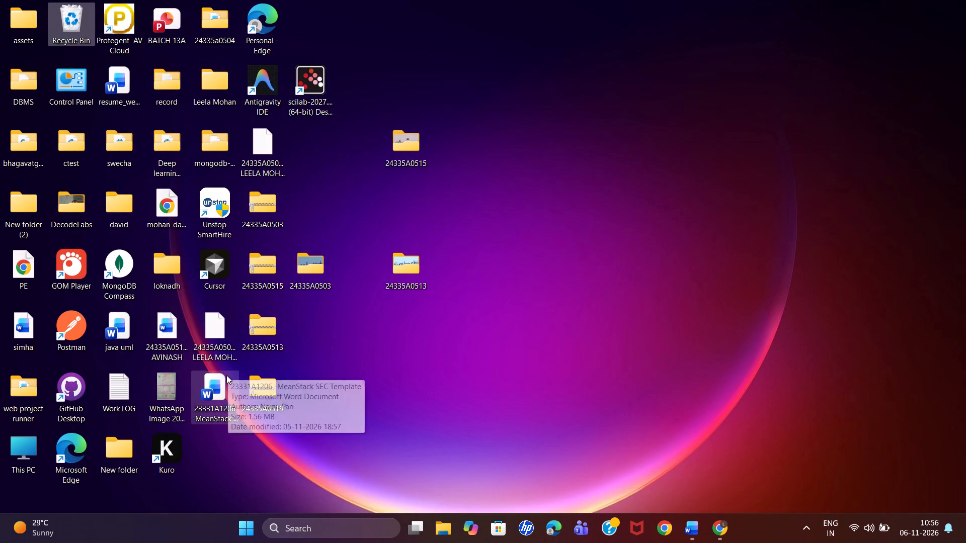
Open the restored MeanStack SEC Template document from the desktop, check its opening pages, and close it.
left_click(715, 471)
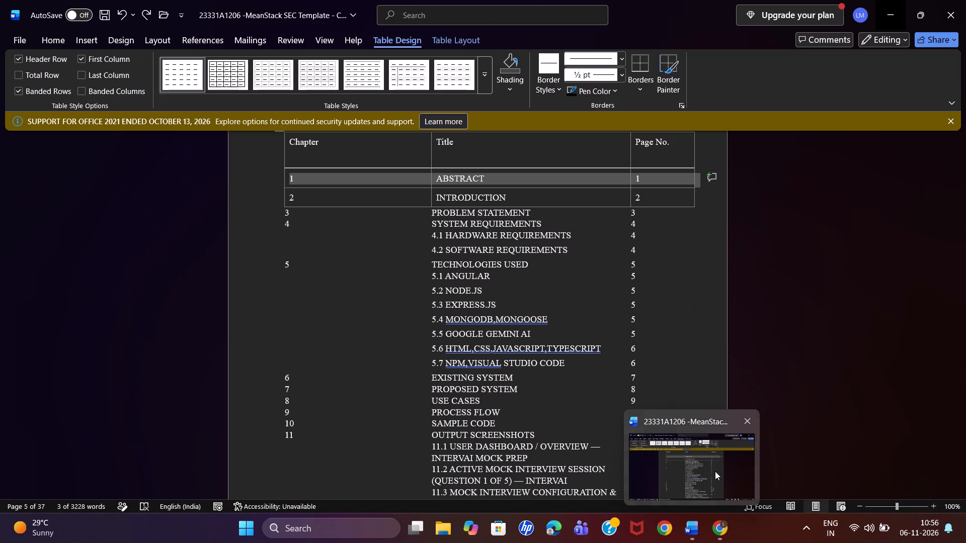
left_click(900, 1)
double_click(219, 387)
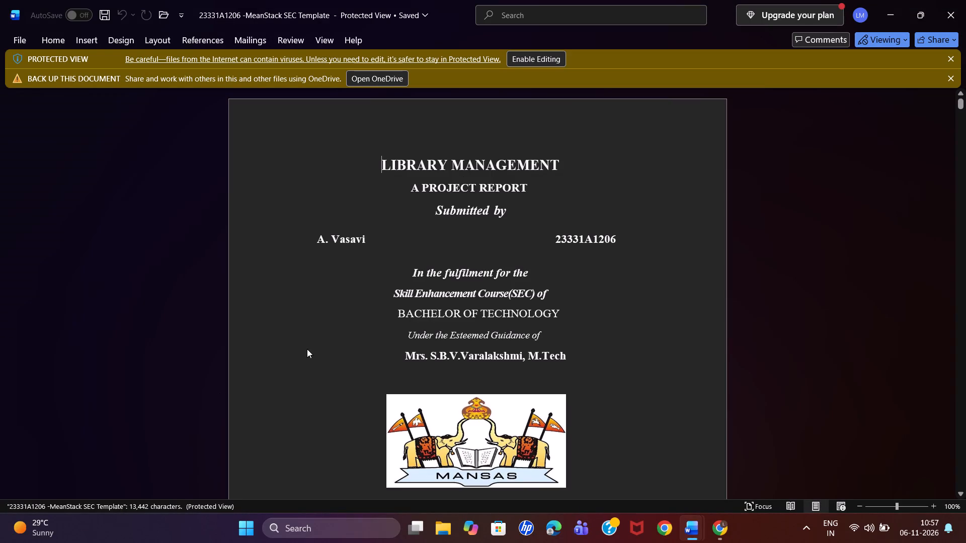
scroll(432, 367, "down", 14)
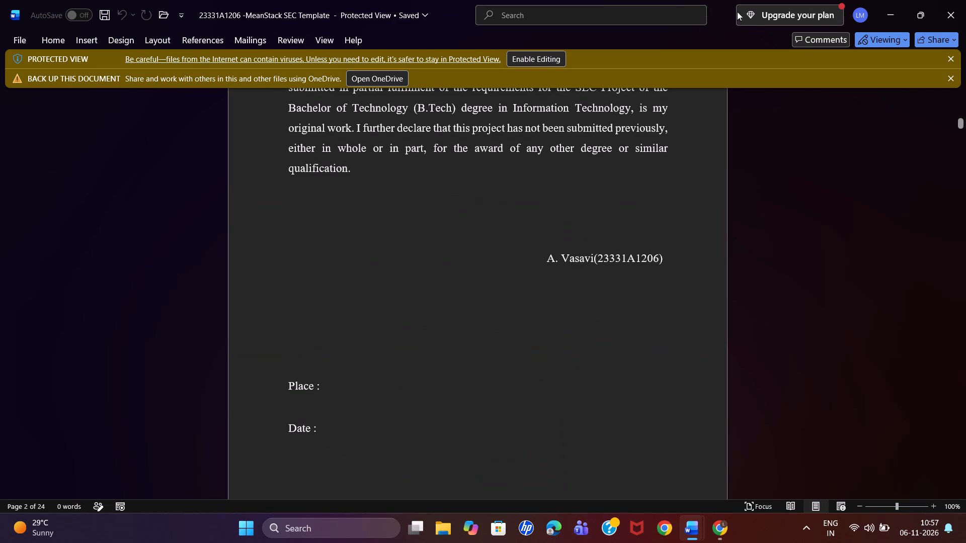
left_click(947, 14)
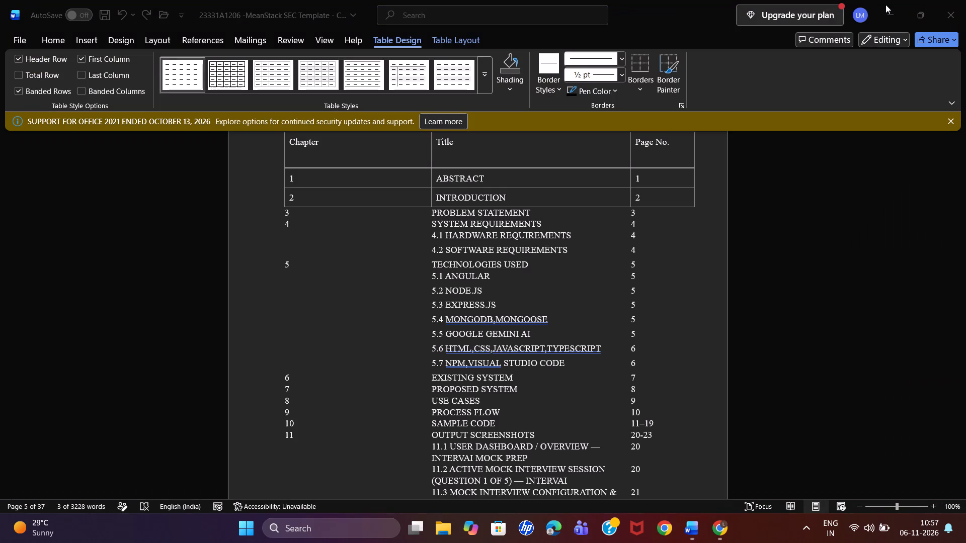
Return to the desktop and delete the restored MeanStack SEC Template document.
left_click(888, 9)
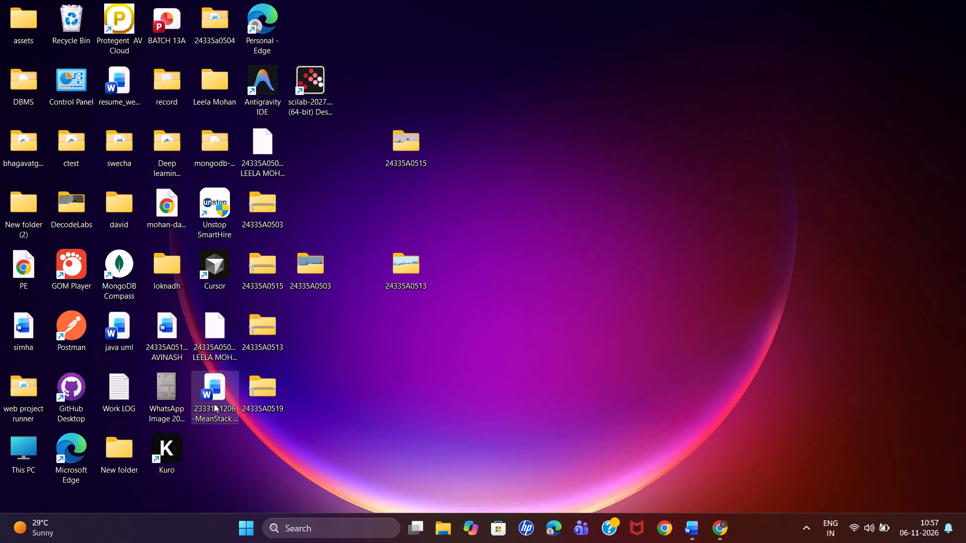
left_click(214, 404)
key("Delete")
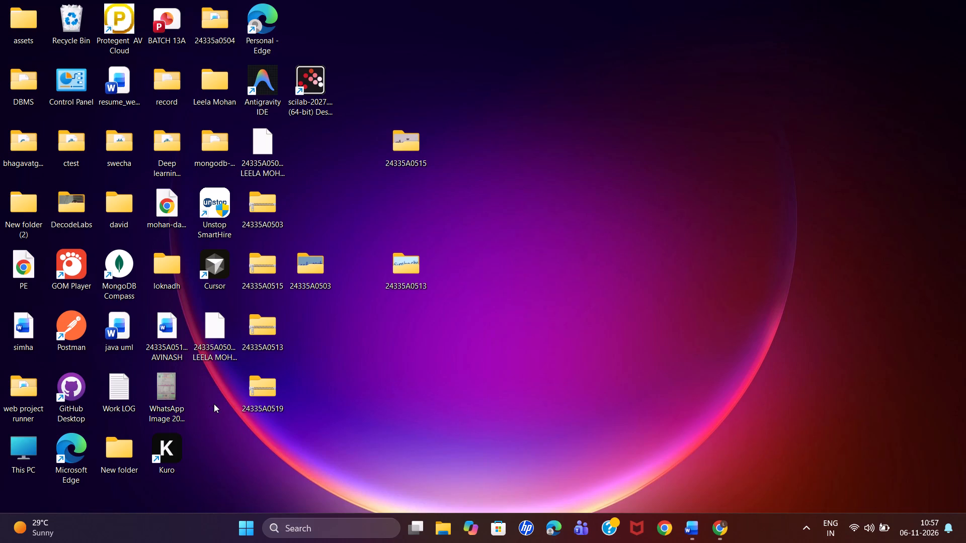
double_click(66, 14)
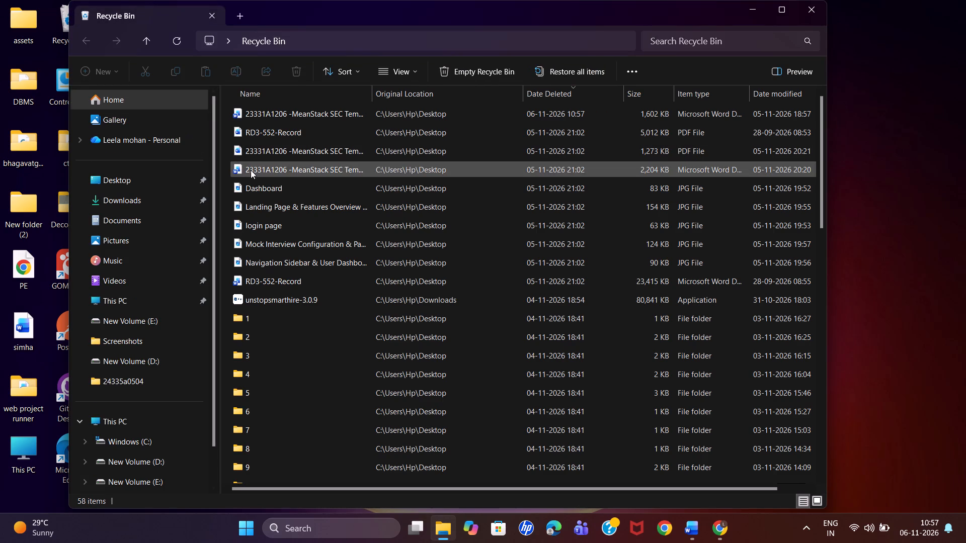
left_click(264, 170)
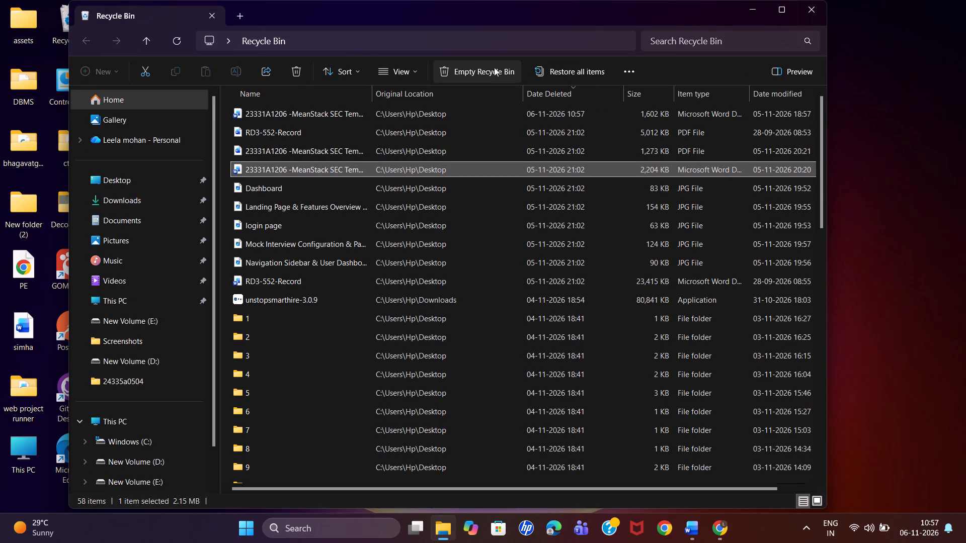
left_click(621, 73)
left_click(584, 102)
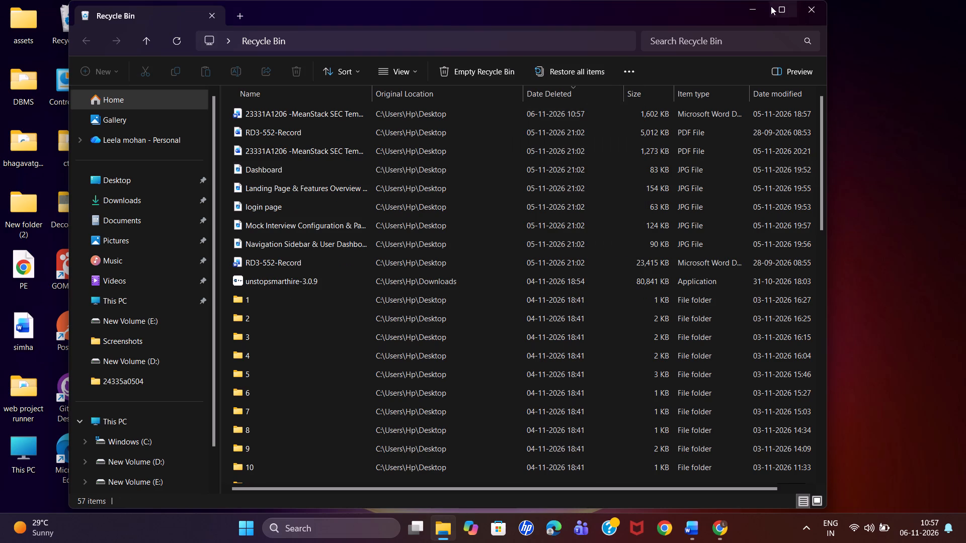
left_click(809, 12)
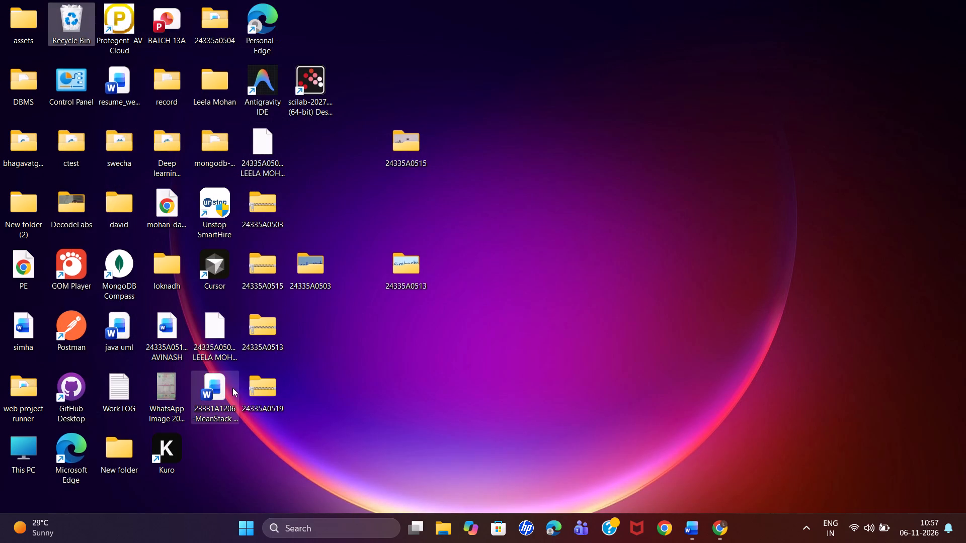
Open the newly restored MeanStack SEC Template document in Word and examine its front pages and table of contents.
double_click(227, 392)
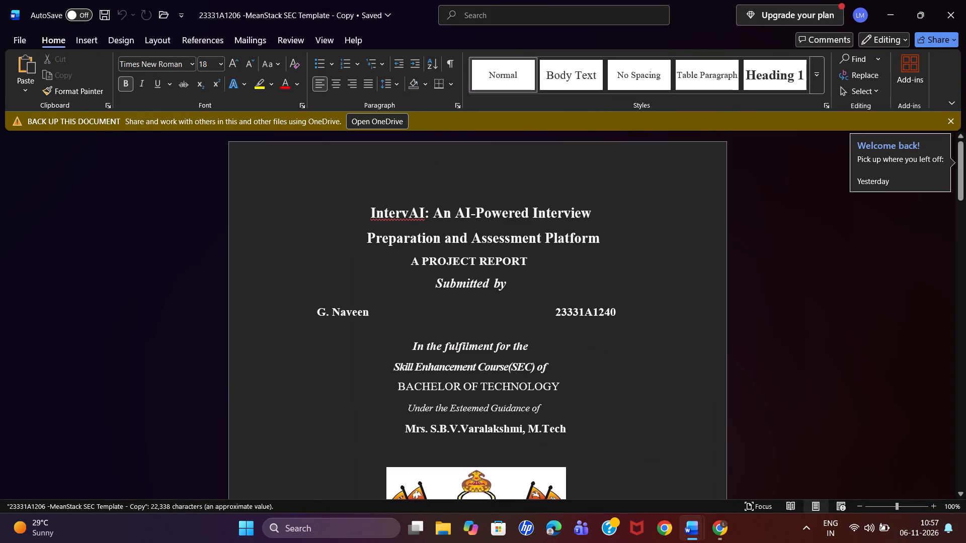
scroll(400, 418, "down", 7)
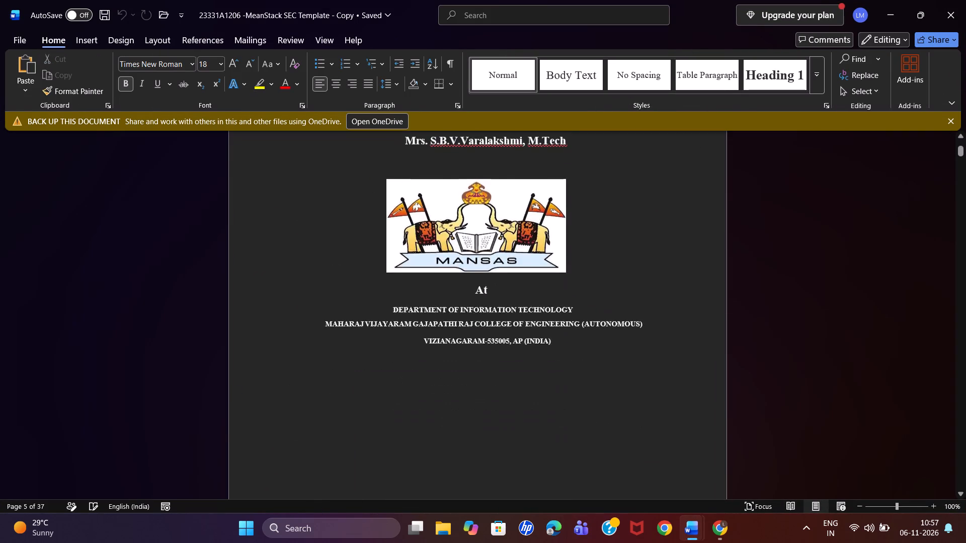
scroll(400, 418, "down", 9)
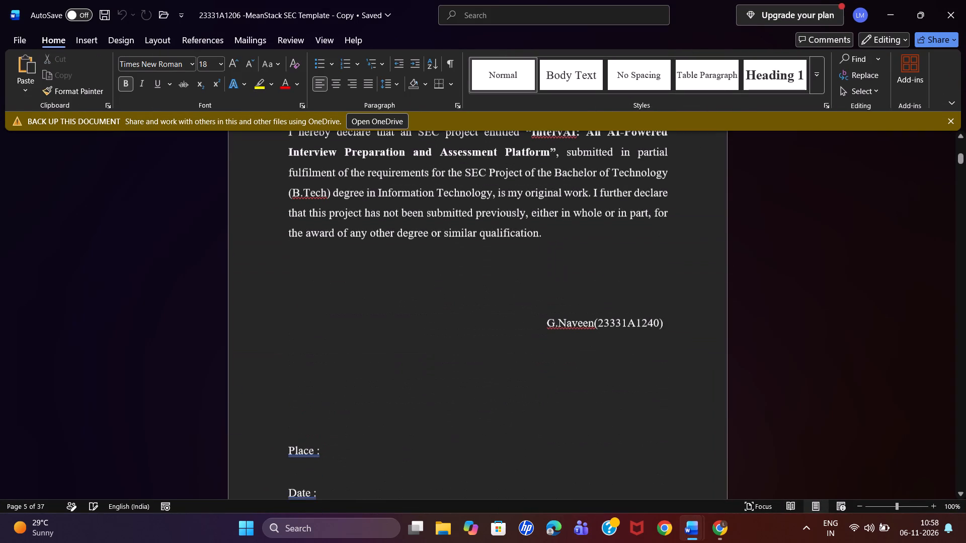
scroll(400, 418, "down", 8)
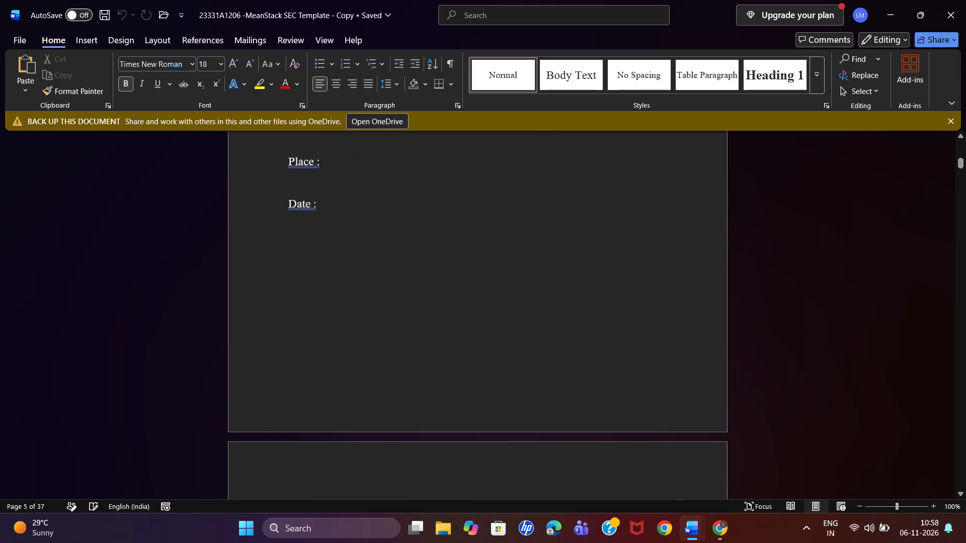
scroll(400, 418, "down", 19)
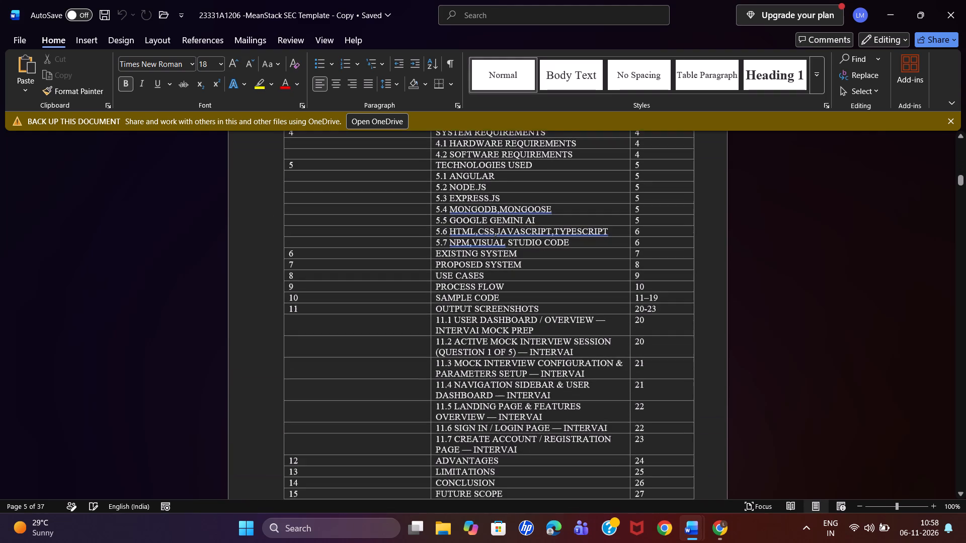
scroll(400, 418, "down", 3)
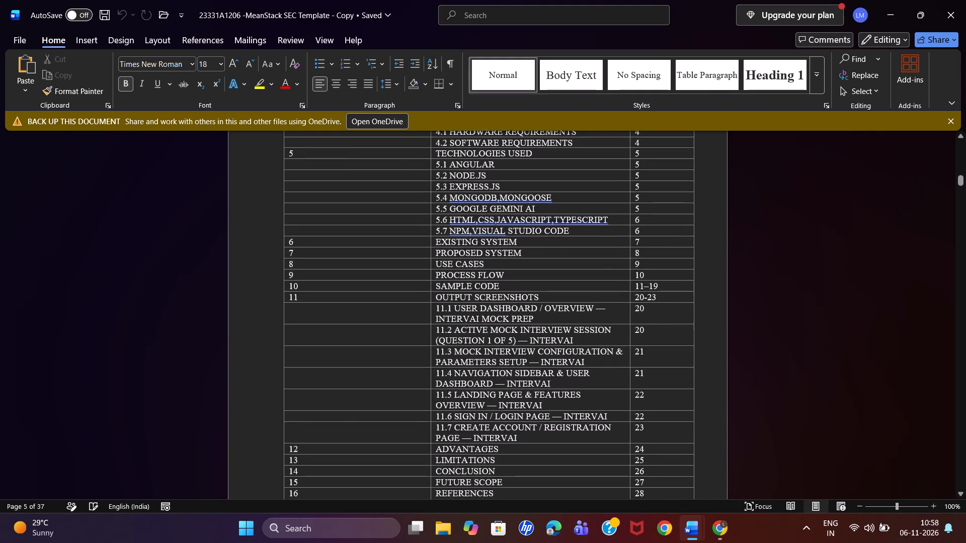
Review the rest of the restored report from the Abstract chapter through the Certificate chapter, and return to the title page.
scroll(400, 418, "down", 18)
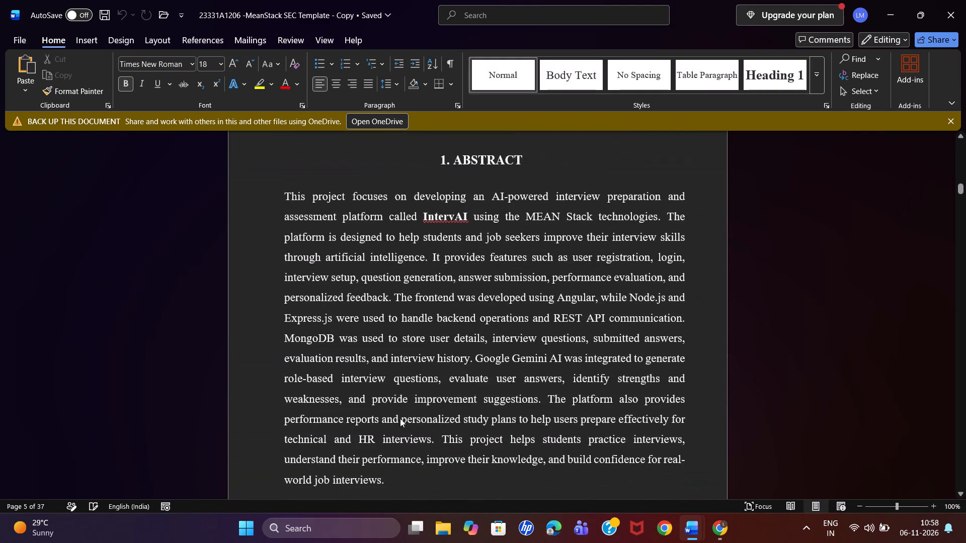
scroll(400, 418, "down", 14)
scroll(400, 418, "down", 8)
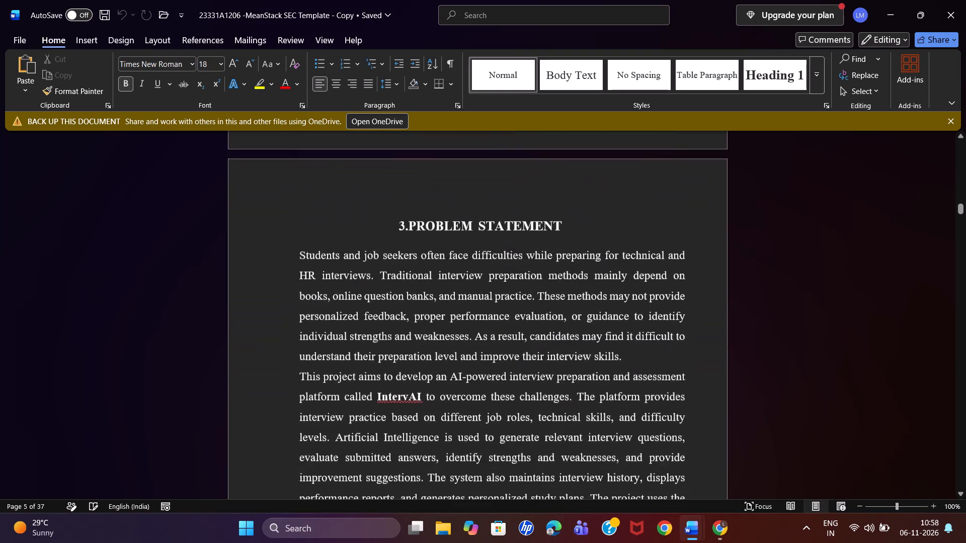
scroll(400, 418, "down", 18)
scroll(400, 418, "down", 8)
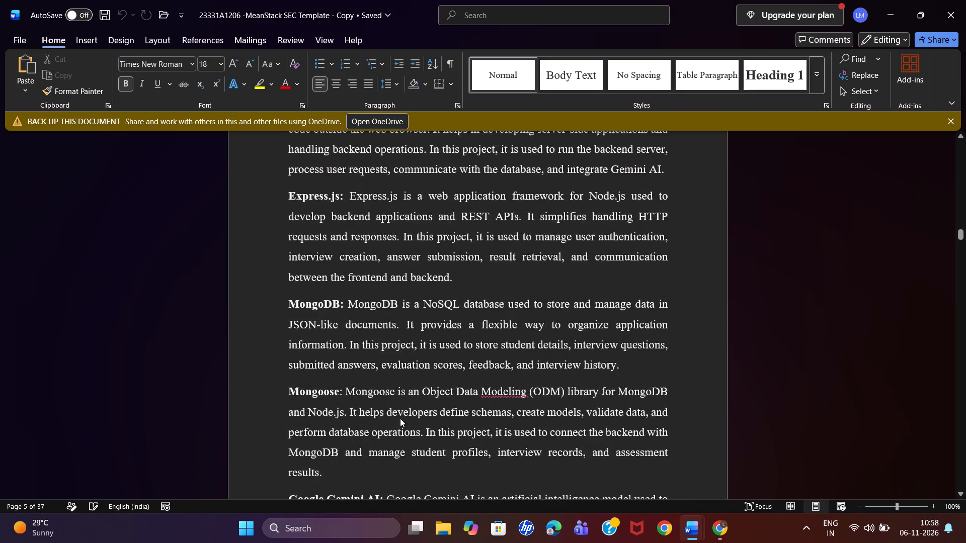
scroll(400, 418, "down", 20)
scroll(400, 418, "down", 14)
scroll(400, 418, "down", 19)
scroll(400, 414, "down", 20)
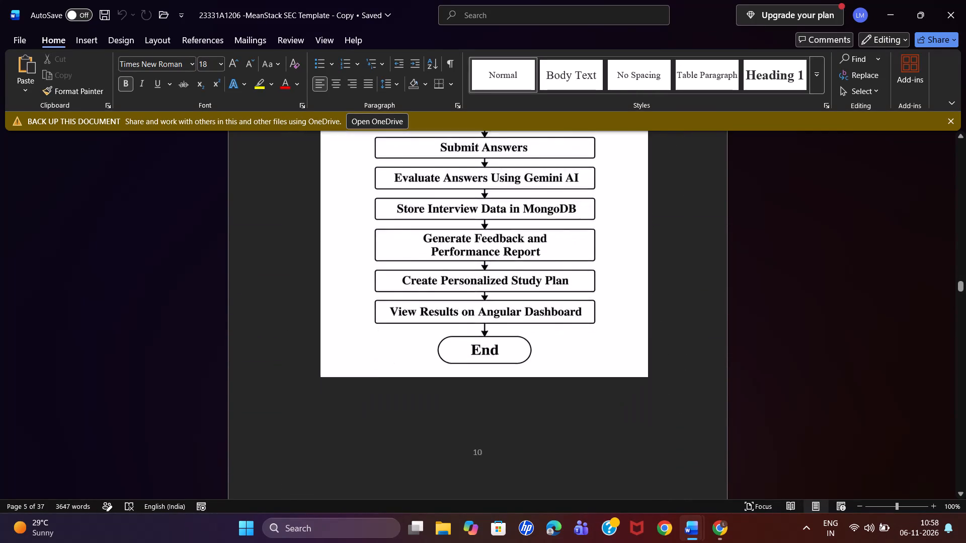
scroll(396, 401, "down", 14)
scroll(396, 401, "down", 19)
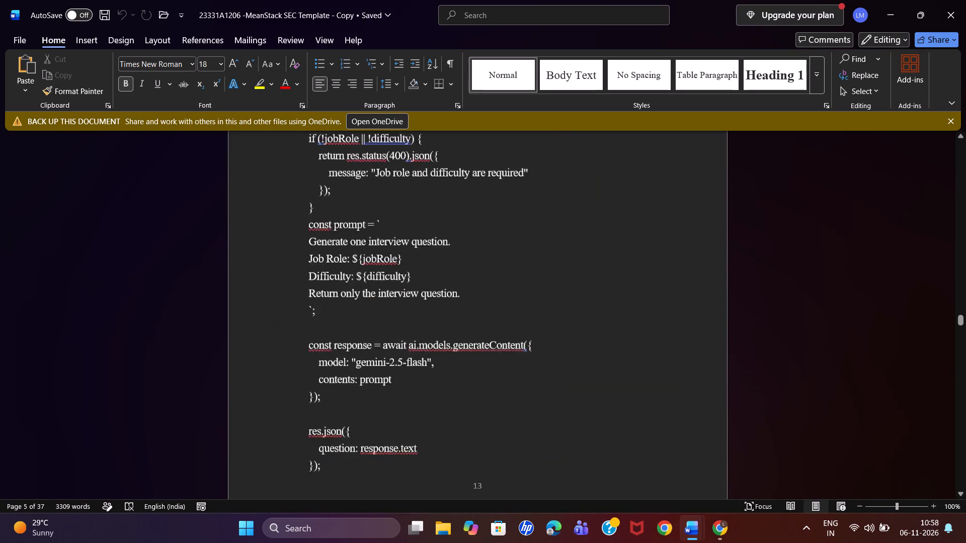
scroll(396, 401, "down", 11)
scroll(396, 401, "down", 20)
scroll(396, 401, "down", 6)
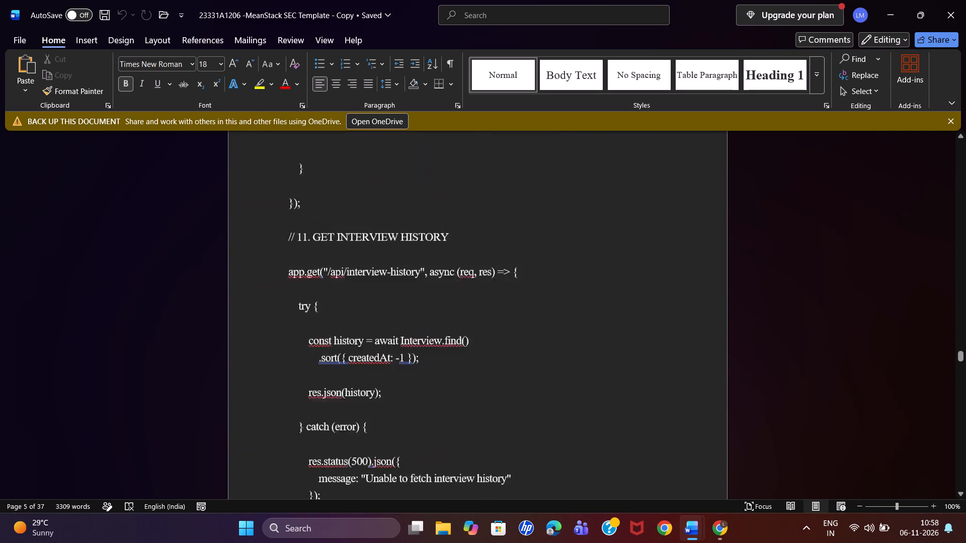
scroll(396, 401, "down", 19)
scroll(396, 401, "down", 10)
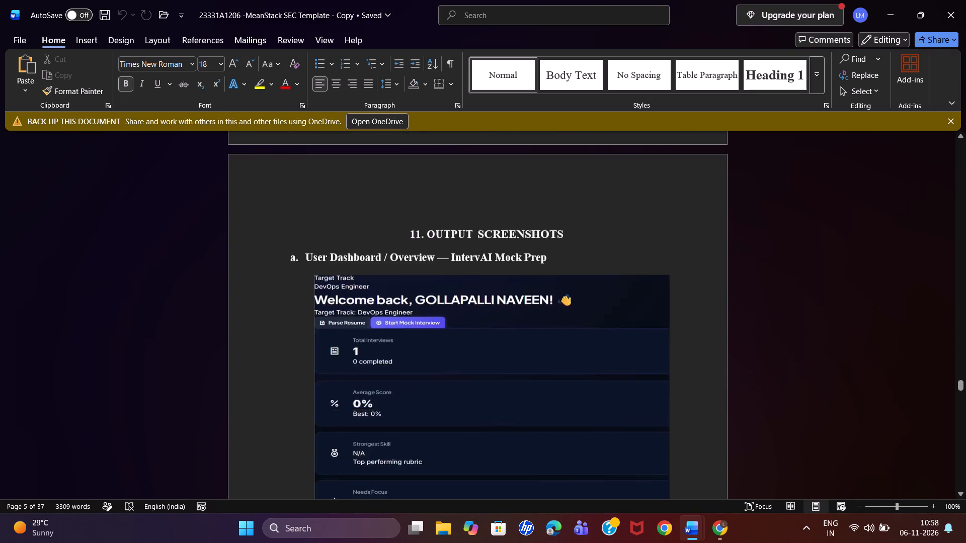
scroll(396, 401, "down", 18)
scroll(396, 401, "up", 4)
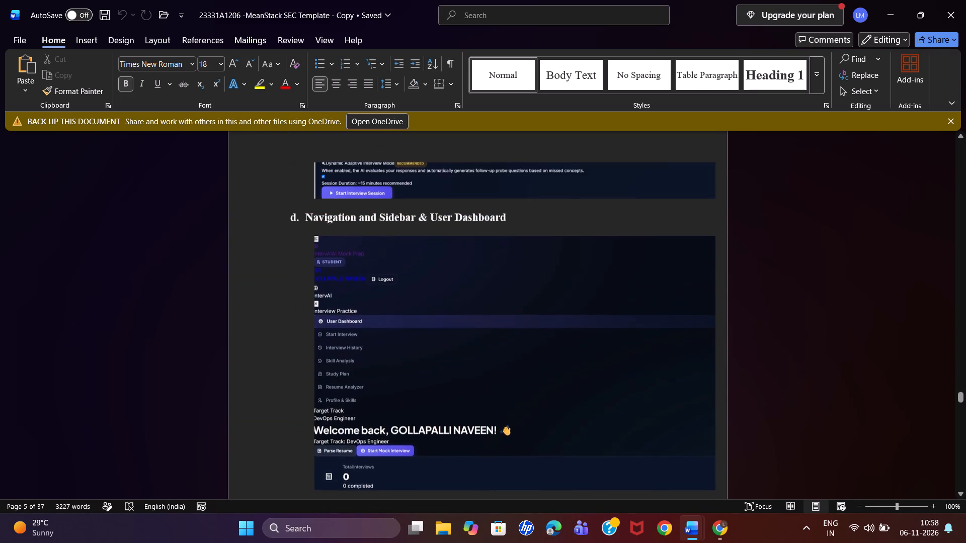
scroll(396, 401, "up", 1)
scroll(396, 401, "down", 17)
scroll(396, 401, "down", 6)
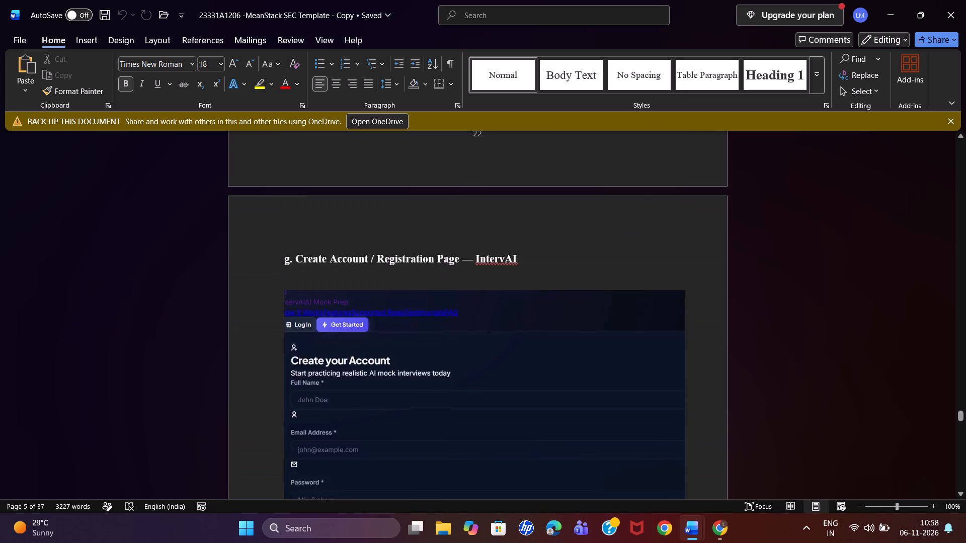
scroll(396, 401, "down", 14)
scroll(396, 401, "down", 7)
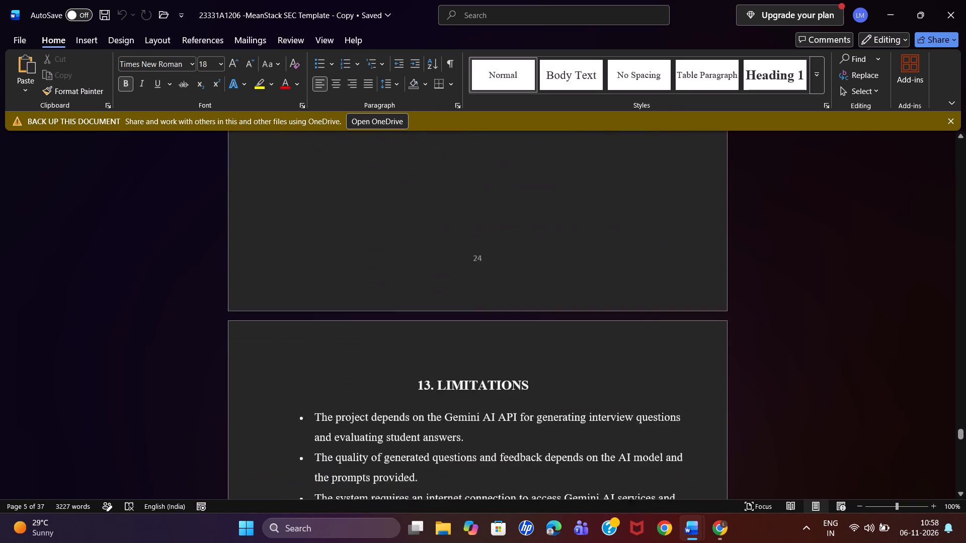
scroll(396, 401, "down", 16)
scroll(396, 401, "down", 10)
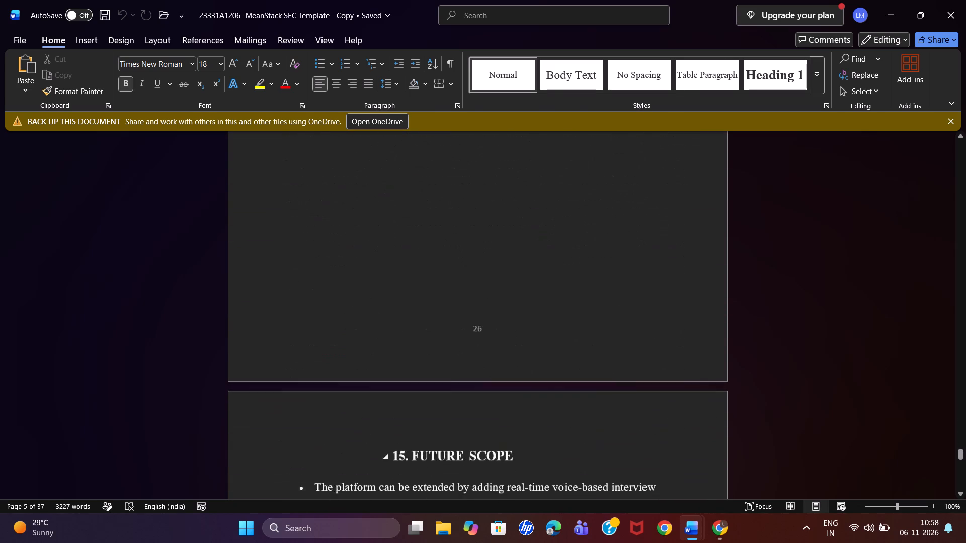
scroll(396, 401, "down", 17)
scroll(396, 401, "down", 8)
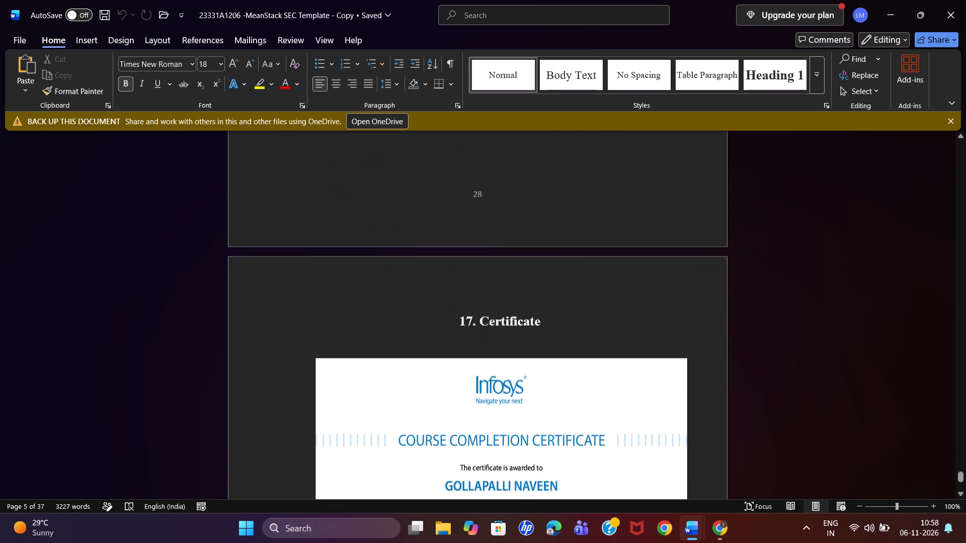
scroll(396, 401, "down", 13)
scroll(396, 401, "up", 19)
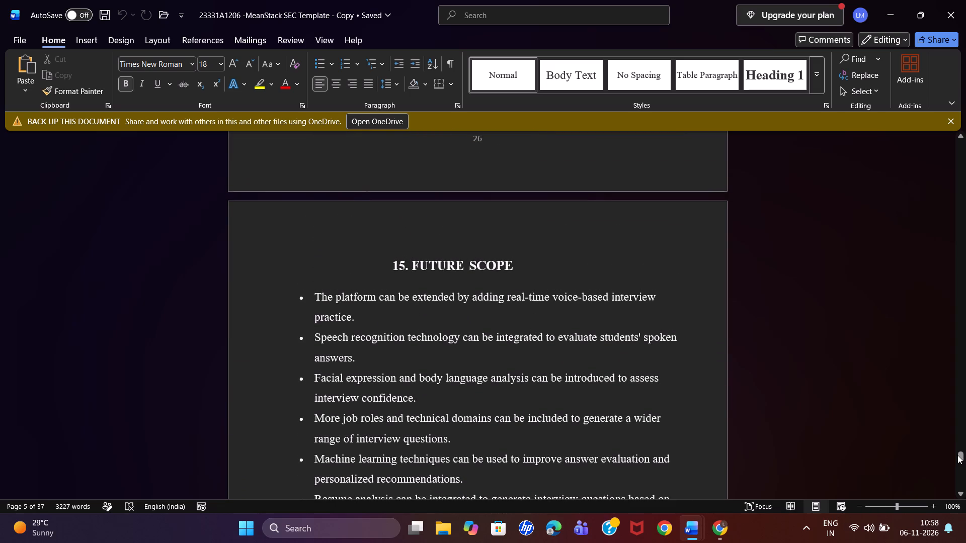
left_click_drag(957, 455, 882, 120)
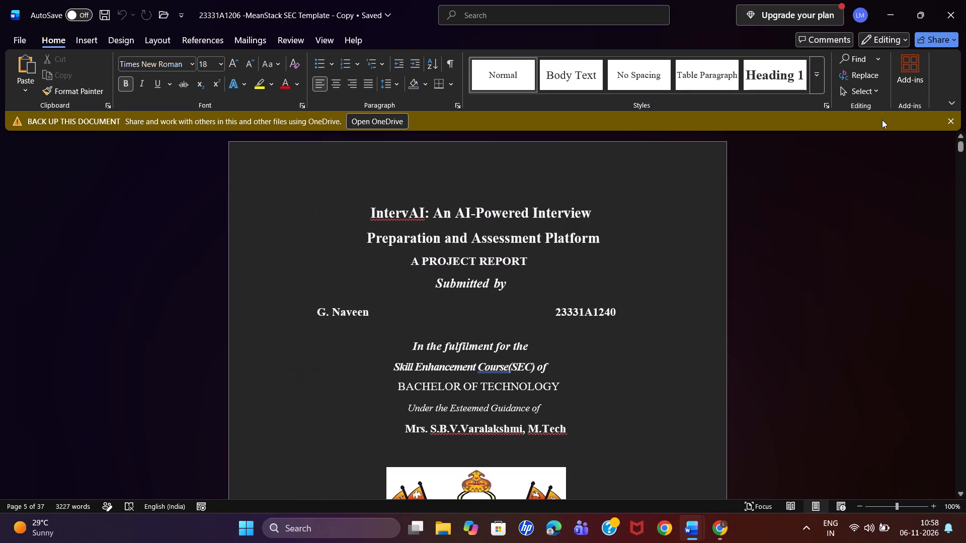
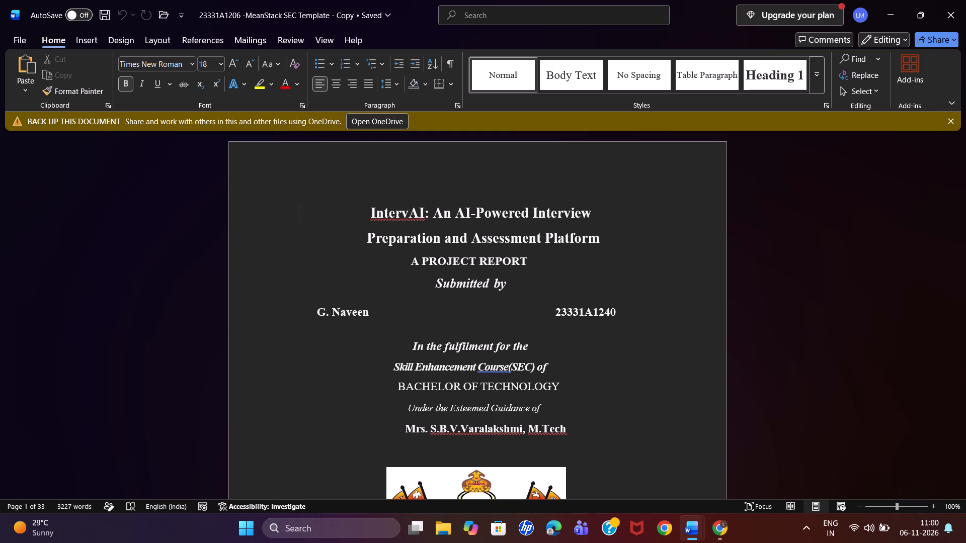
Add the line "MEAN STACK DEVELOPMENT" below "In the fulfilment for the" on the title page.
left_click(535, 349)
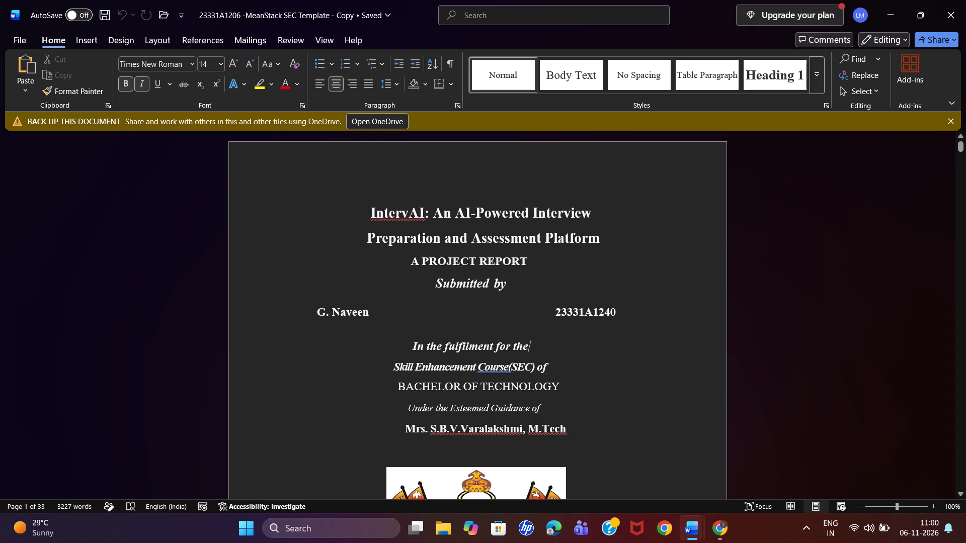
key("Return")
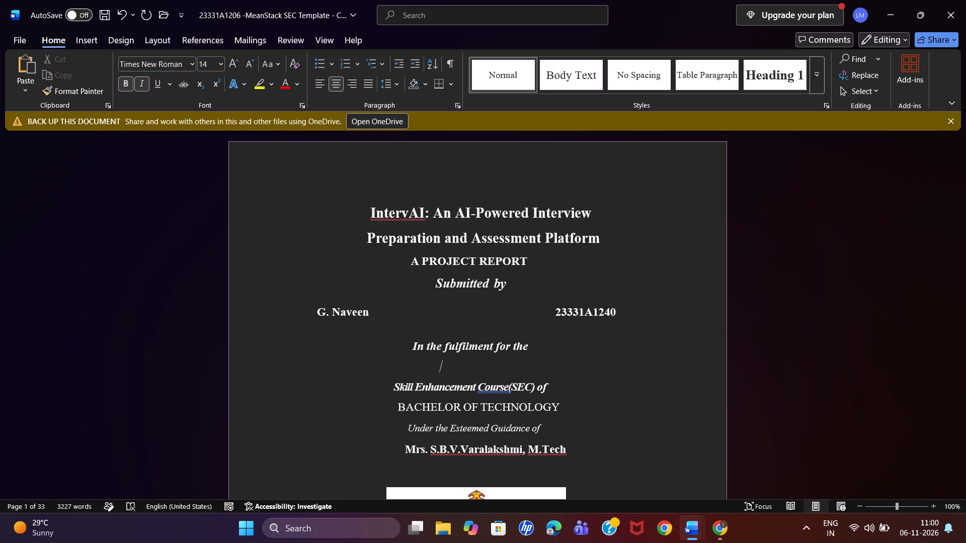
type("ME")
type("AN")
key("space")
type("STACK")
key("space")
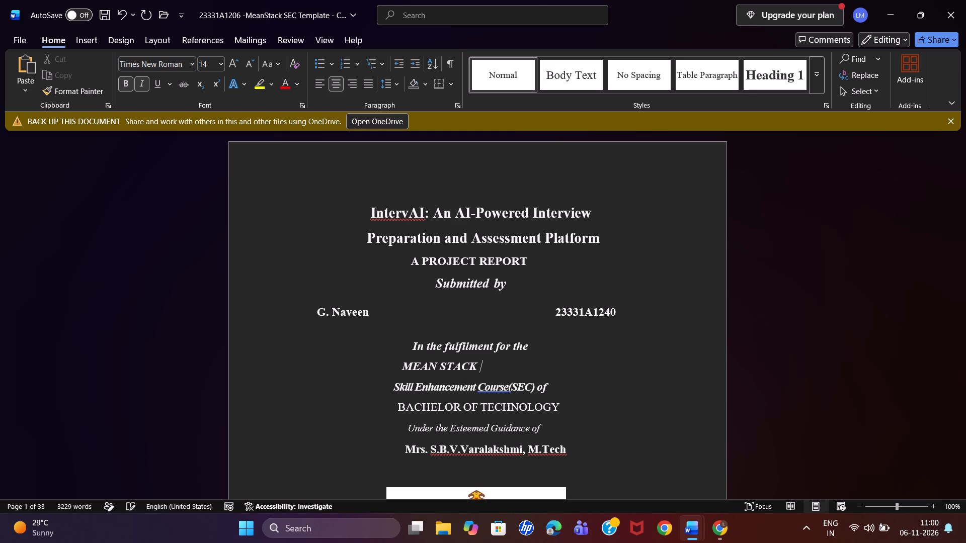
type("DEVE")
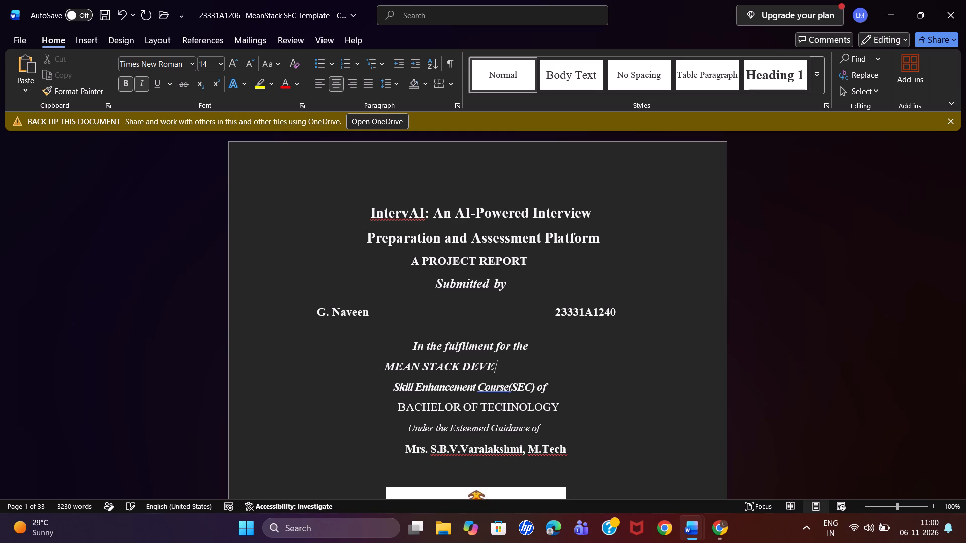
type("LOP")
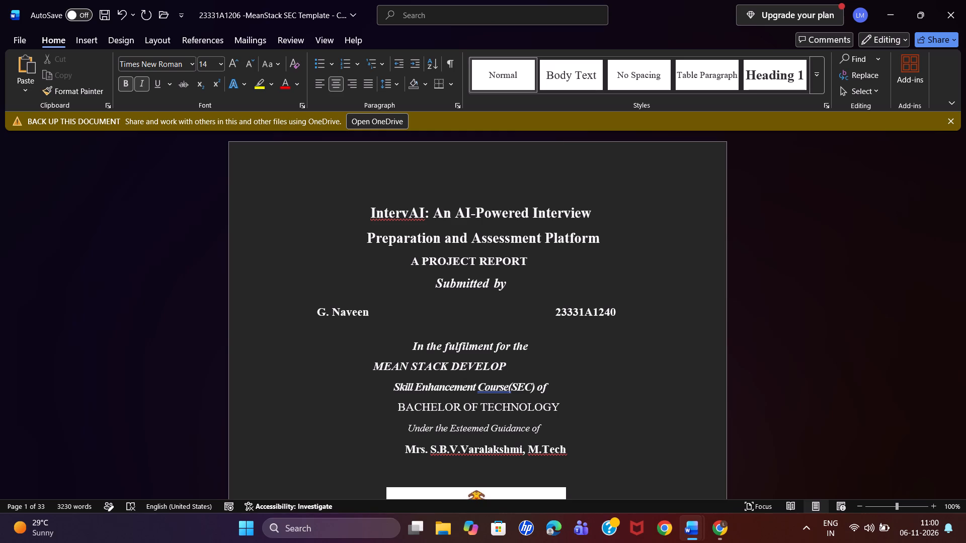
type("MENT")
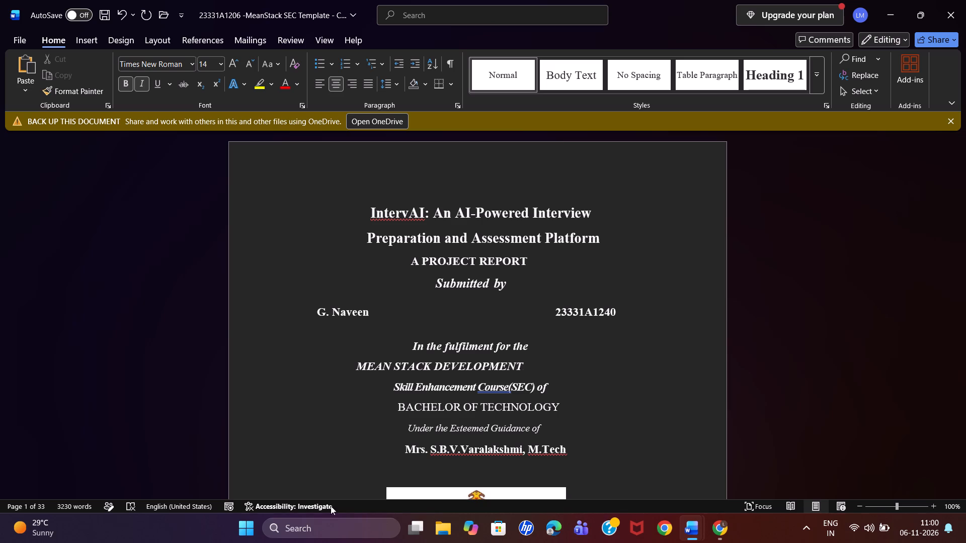
Keep the MEAN STACK DEVELOPMENT line centre-aligned and indent it with leading spaces to line up with the title-page text below.
left_click_drag(357, 365, 475, 371)
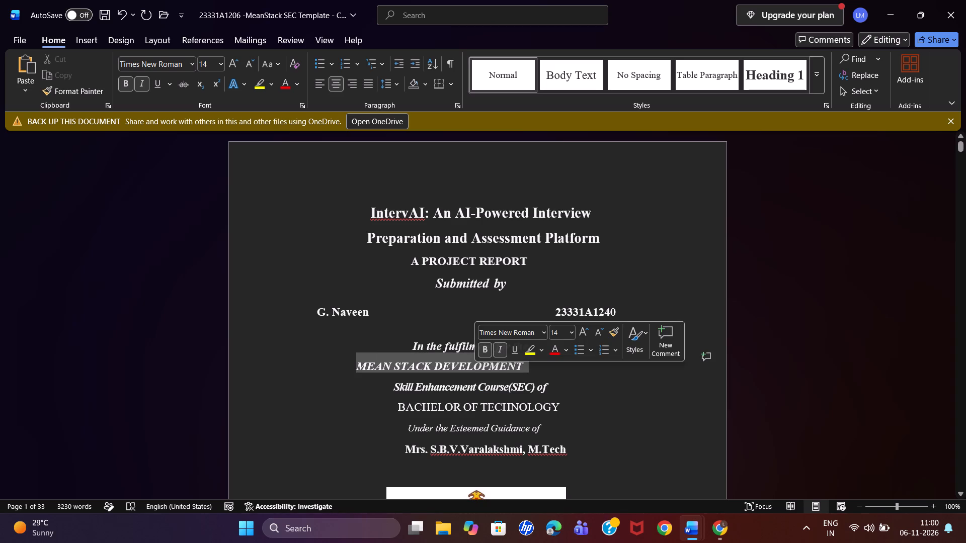
left_click(352, 85)
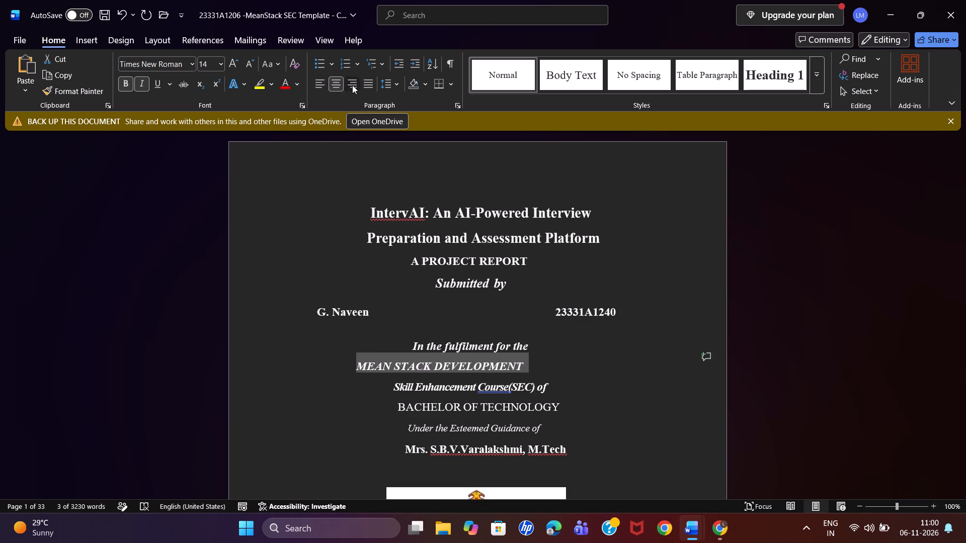
left_click(336, 85)
left_click(357, 364)
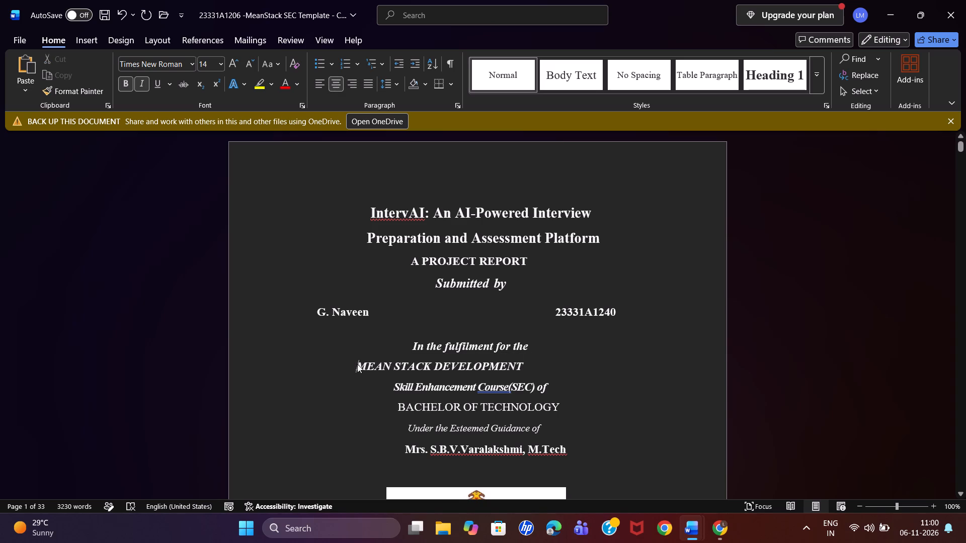
key("space")
key("space")
key("space")
key("space")
key("space")
key("space")
key("space")
key("space")
key("space")
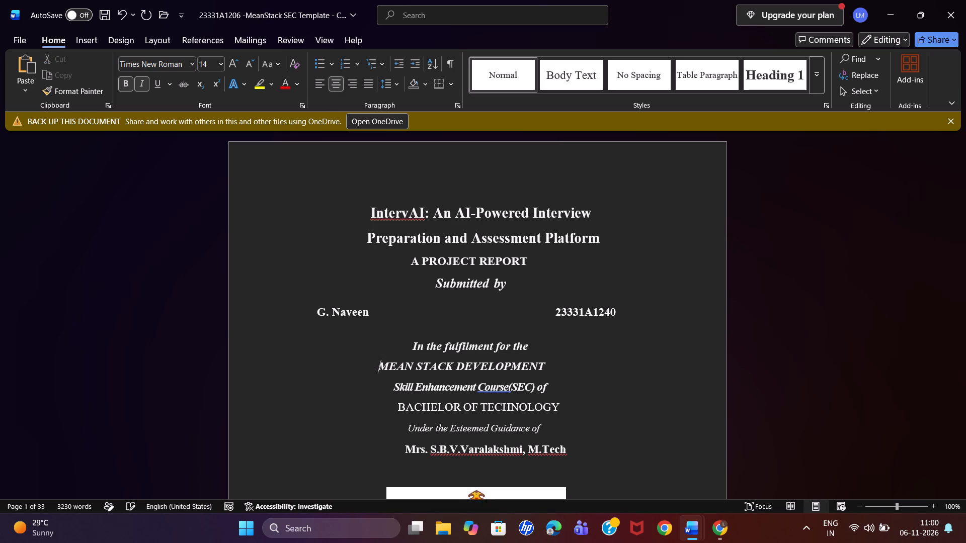
key("space")
key("space")
key("space")
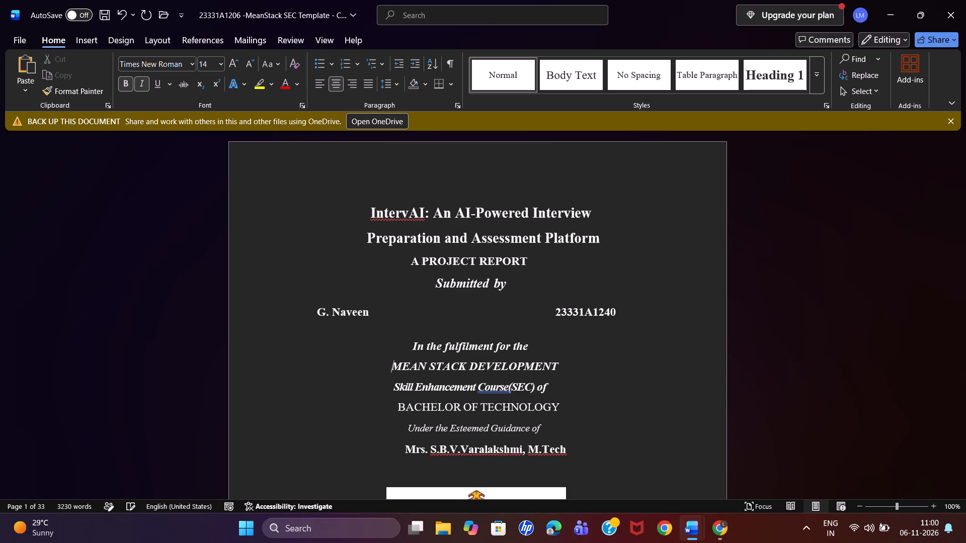
key("space")
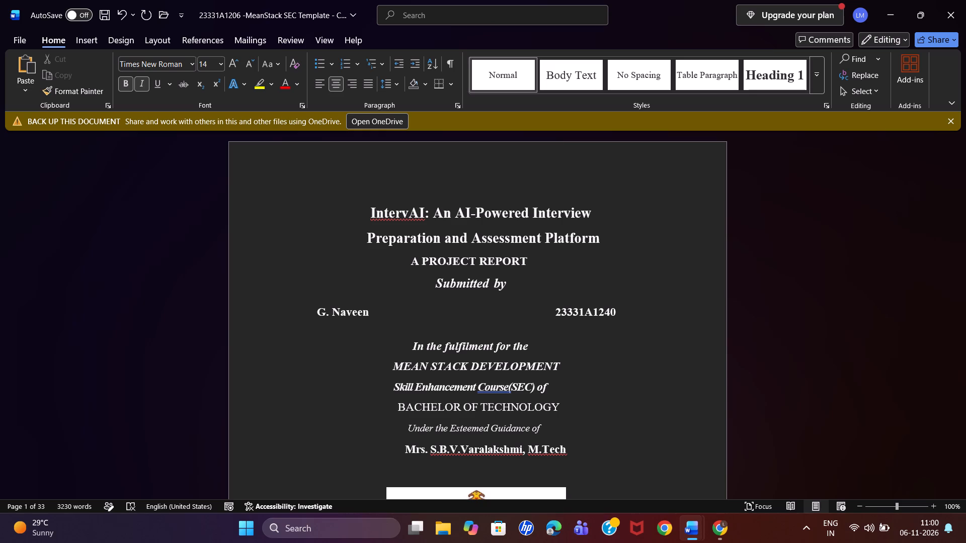
key("space")
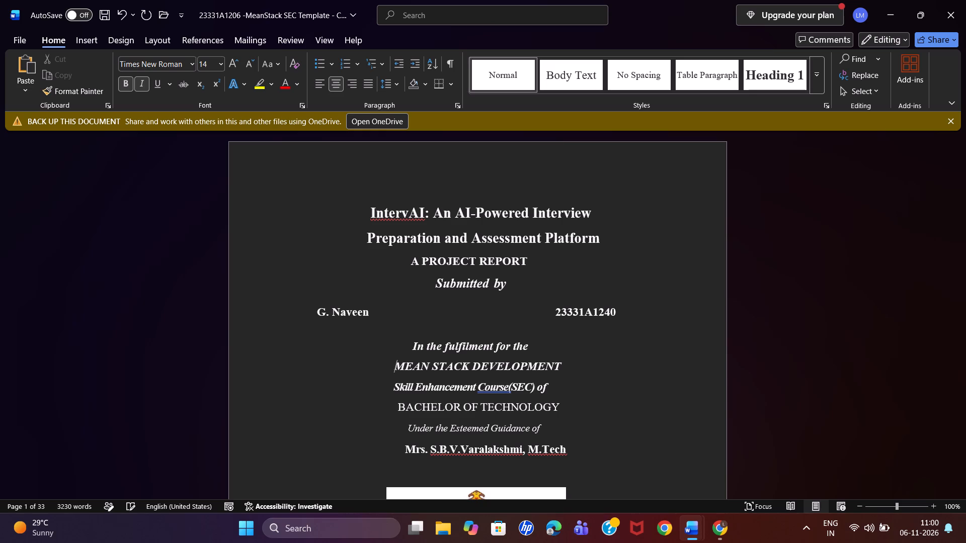
Insert "MEAN stack under" before "SEC project entitled" in the first sentence of the Declaration.
scroll(450, 414, "down", 4)
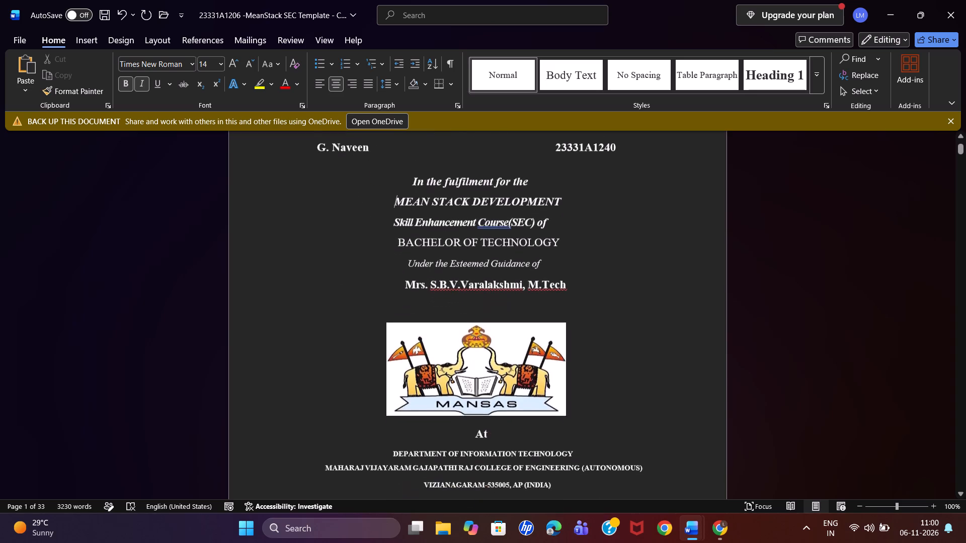
scroll(450, 414, "down", 9)
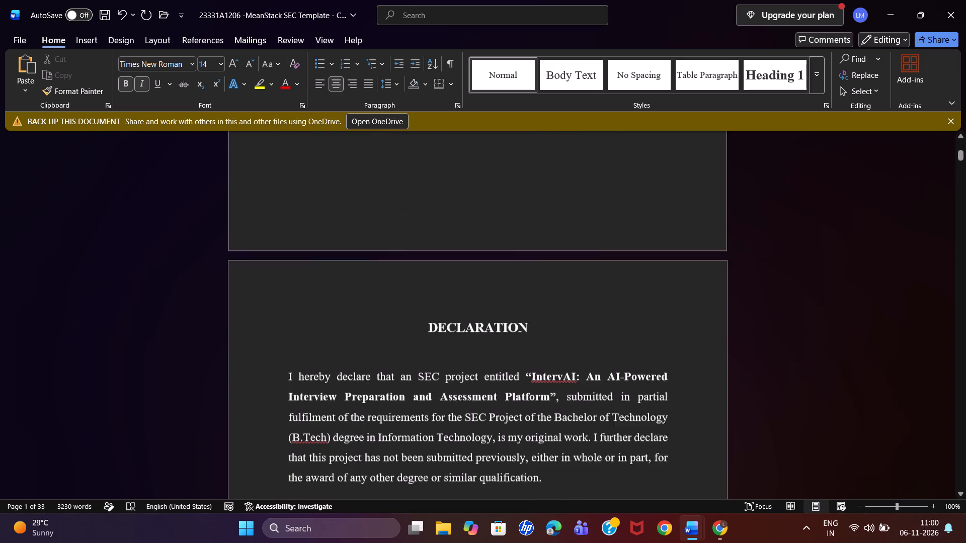
scroll(450, 414, "down", 1)
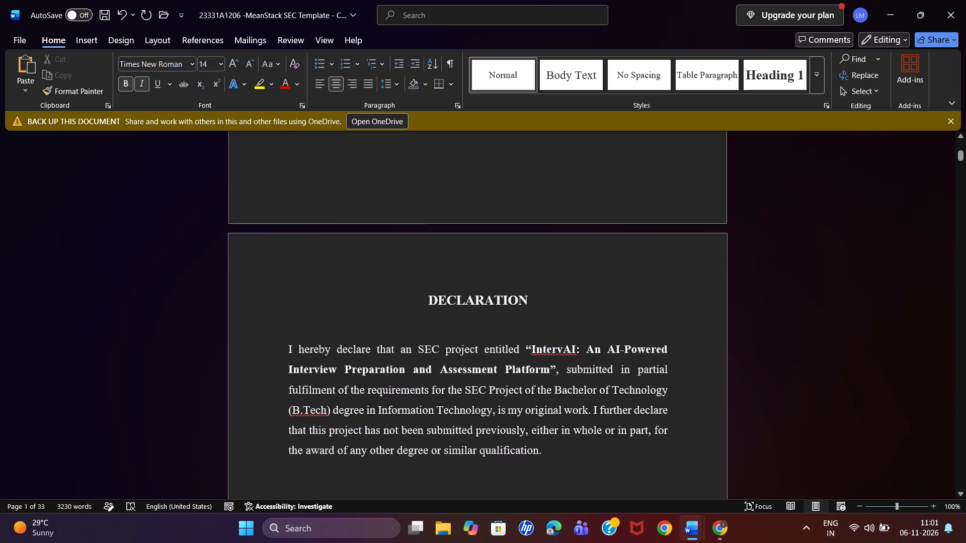
left_click(416, 347)
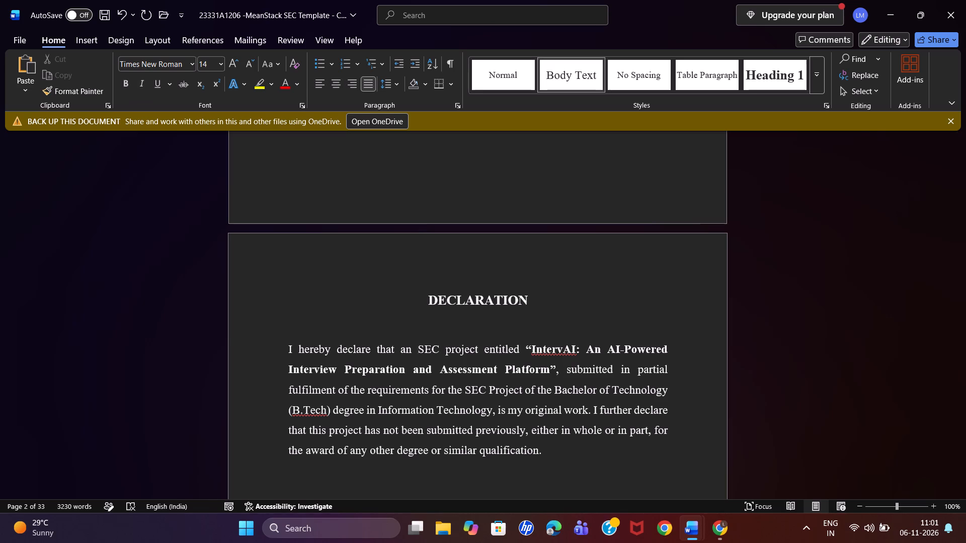
type("MEA")
key("n")
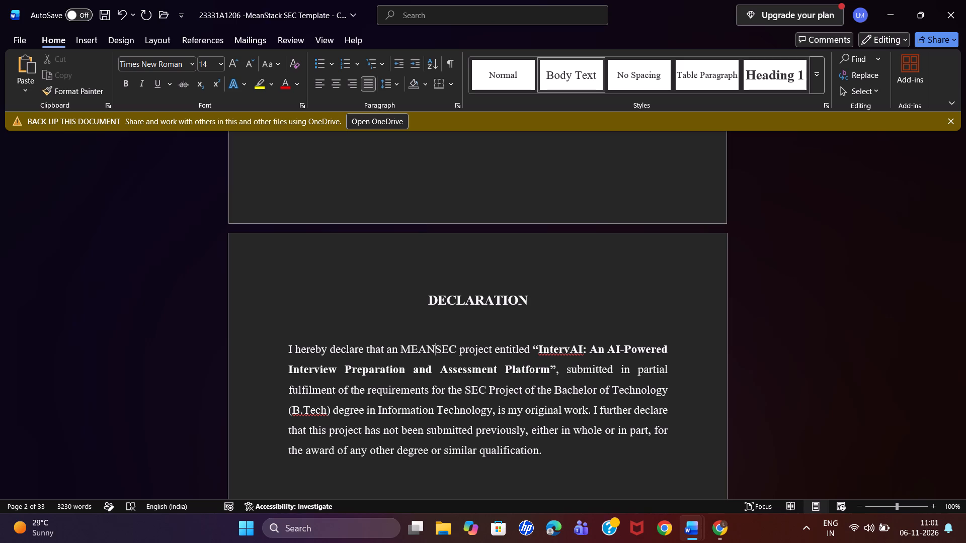
key("space")
key("s")
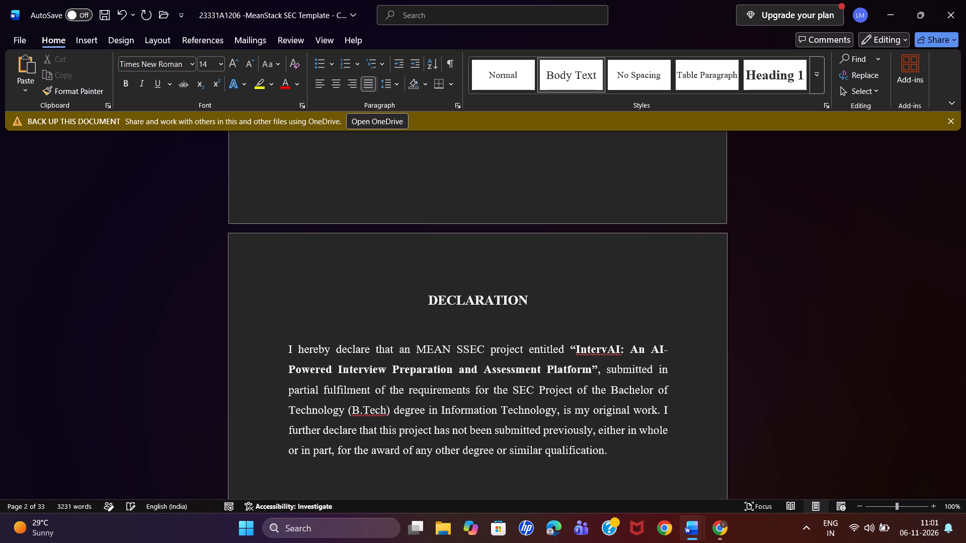
type("ta")
type("ck")
key("space")
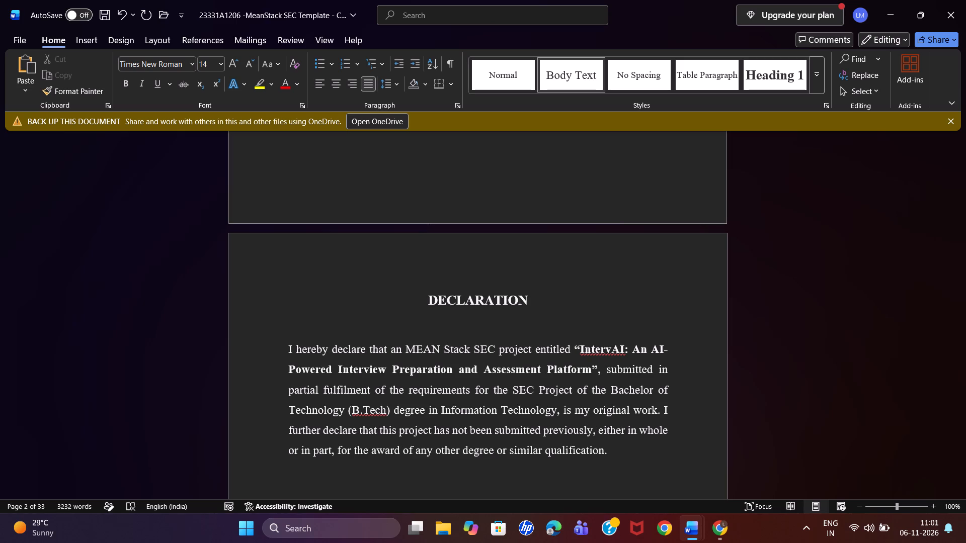
type("under")
key("space")
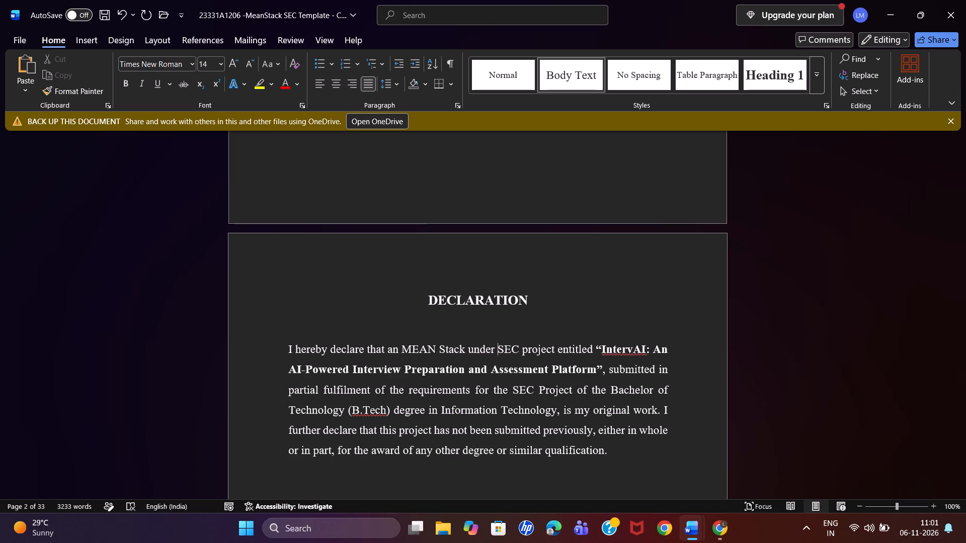
left_click(443, 350)
key("BackSpace")
key("s")
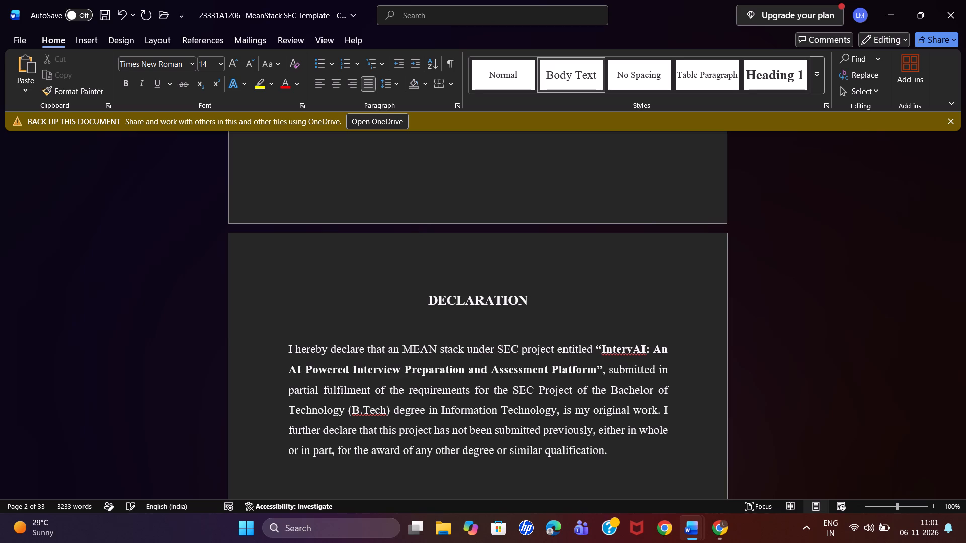
Check the edited Declaration and title page, and save the document.
scroll(501, 371, "down", 1)
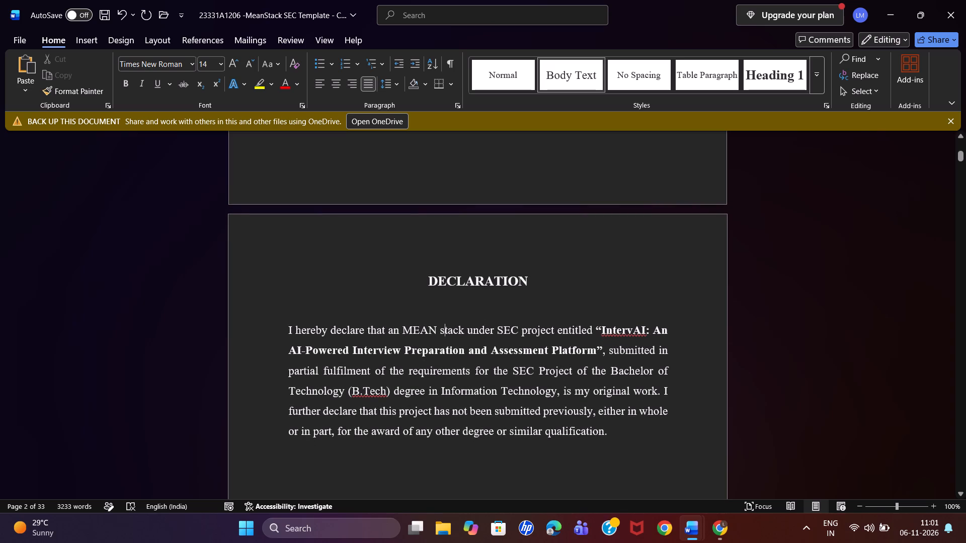
scroll(501, 371, "down", 3)
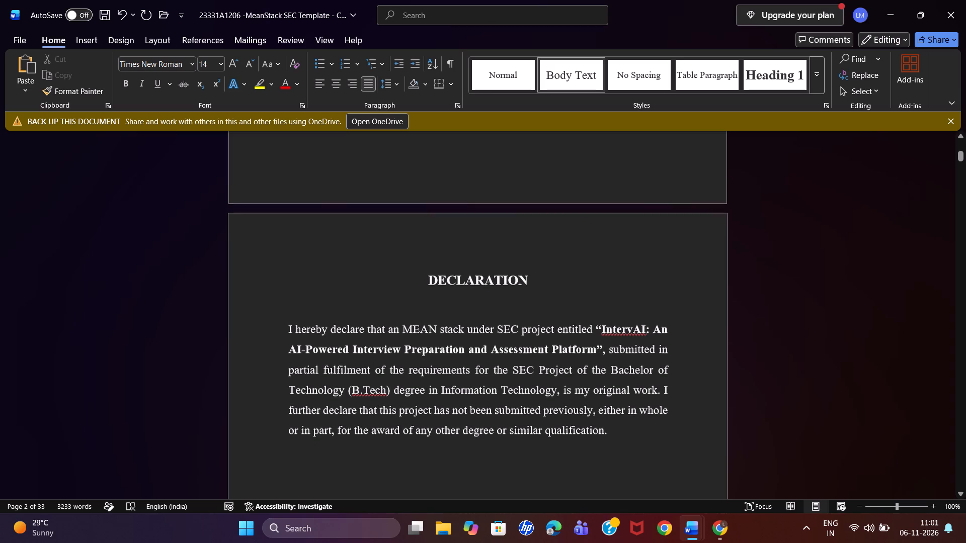
scroll(501, 371, "down", 2)
scroll(501, 371, "up", 10)
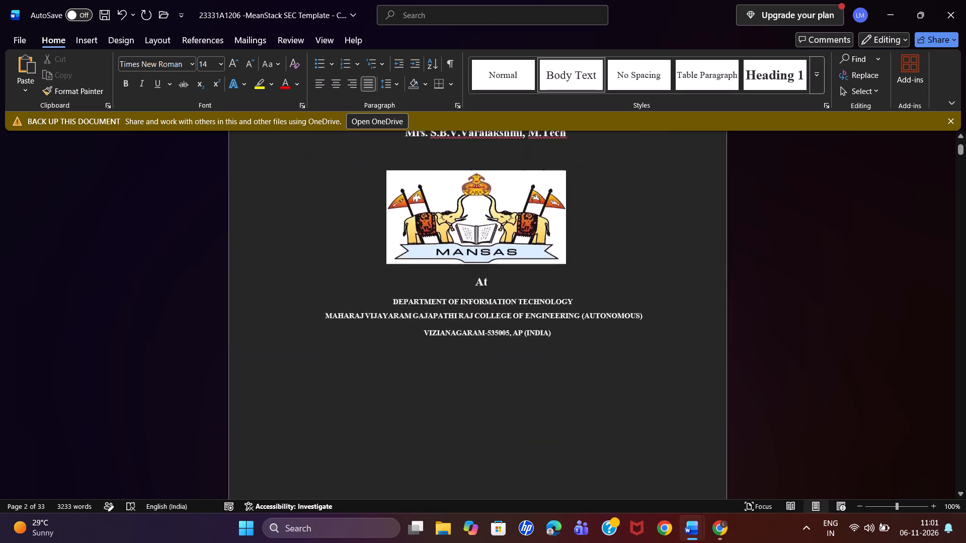
scroll(501, 371, "up", 3)
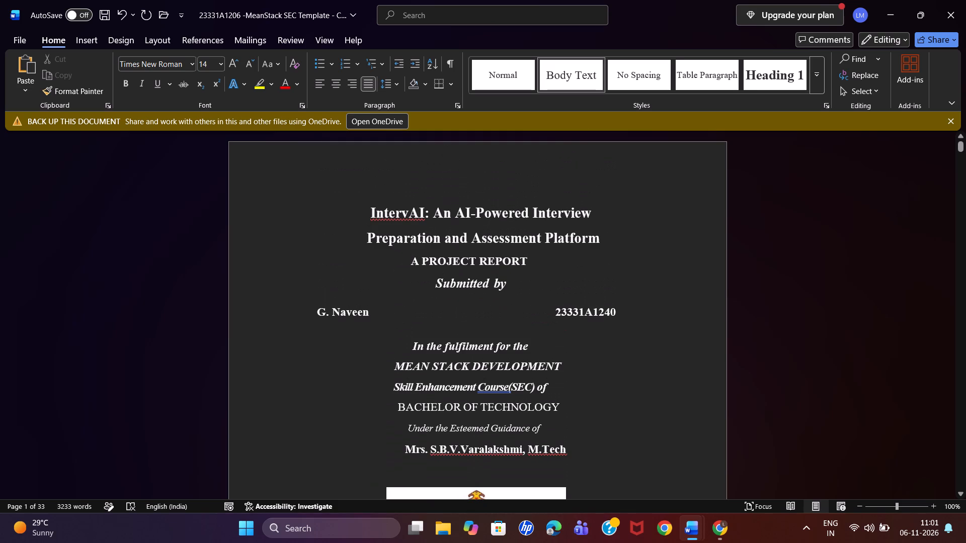
key("ctrl+s")
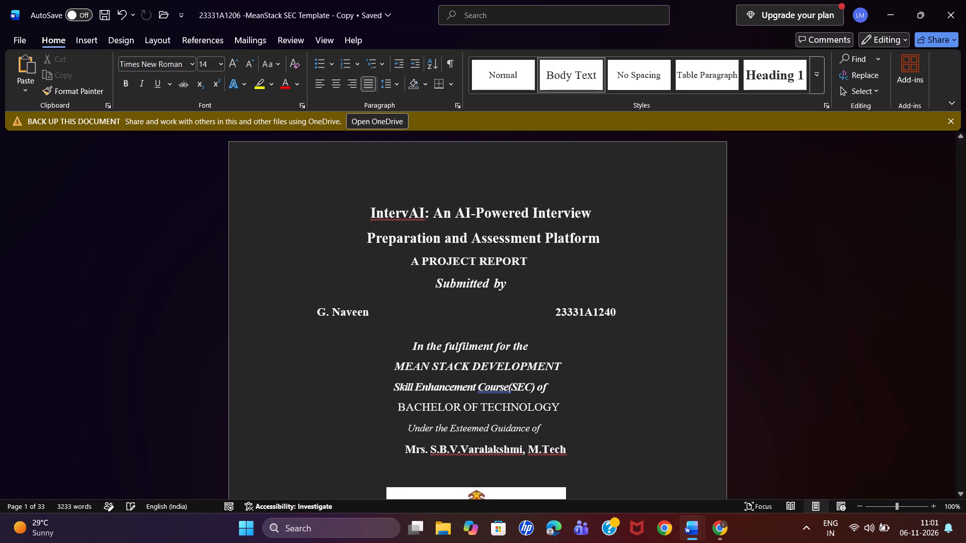
Start exporting the report as a PDF, with the Desktop as the destination folder.
left_click(29, 36)
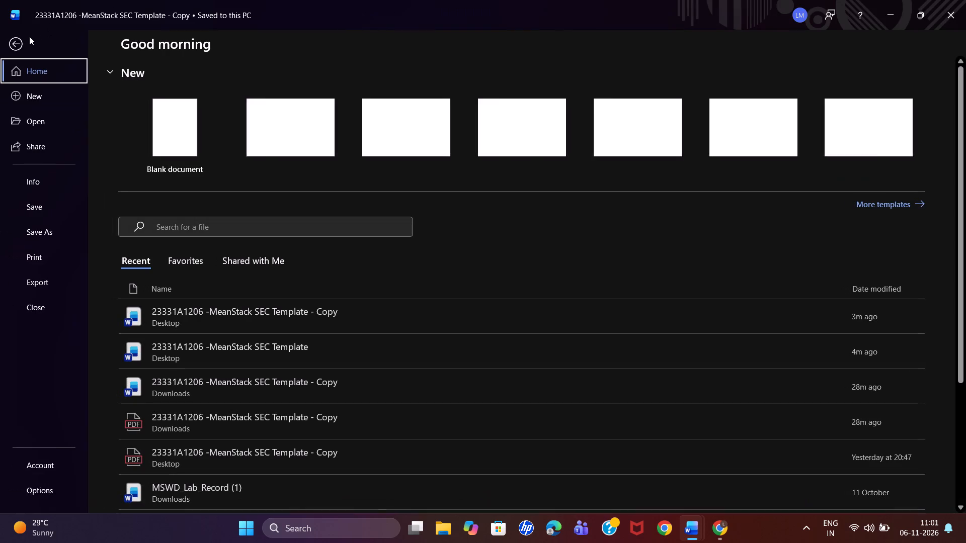
left_click(44, 282)
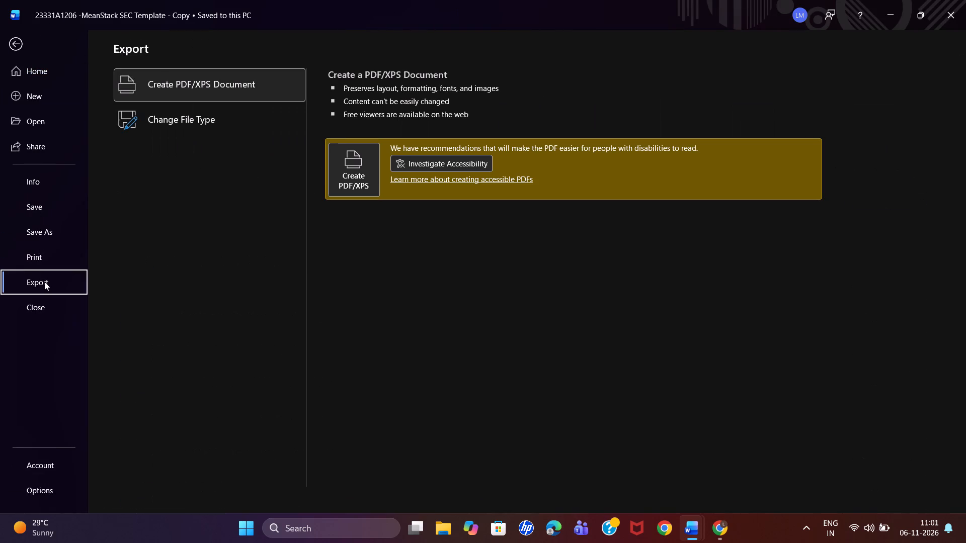
left_click(343, 174)
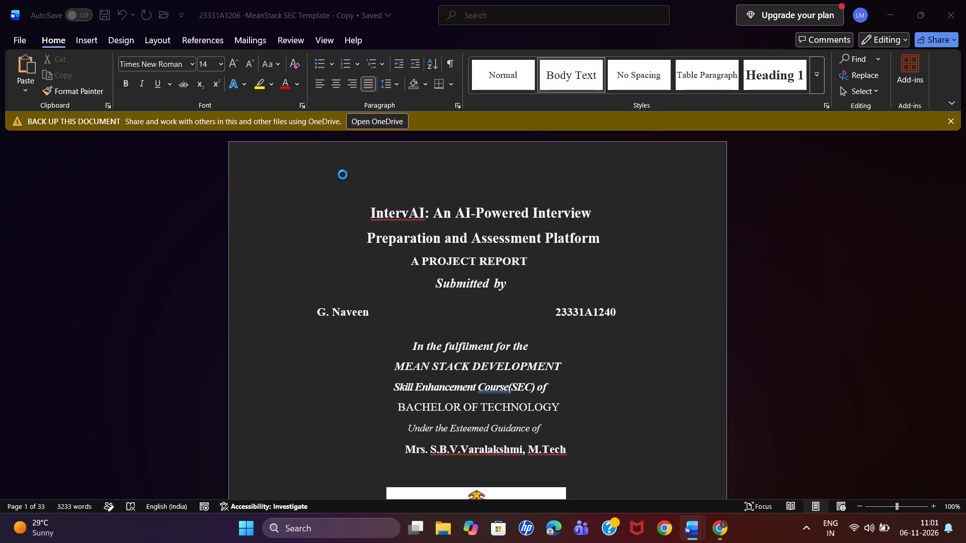
scroll(59, 143, "up", 3)
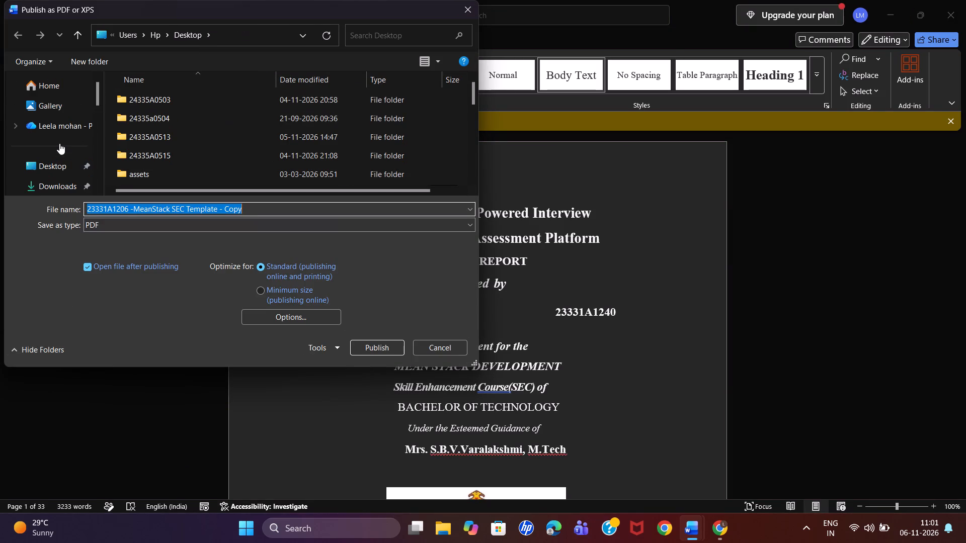
scroll(59, 143, "up", 2)
left_click(57, 173)
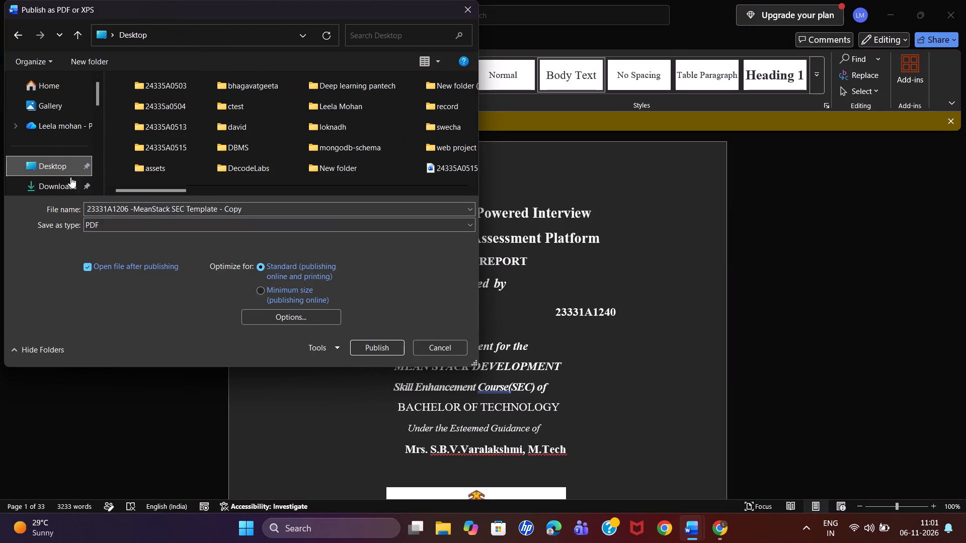
Publish the report as a PDF on the Desktop, keeping the proposed file name and standard optimization.
left_click(377, 353)
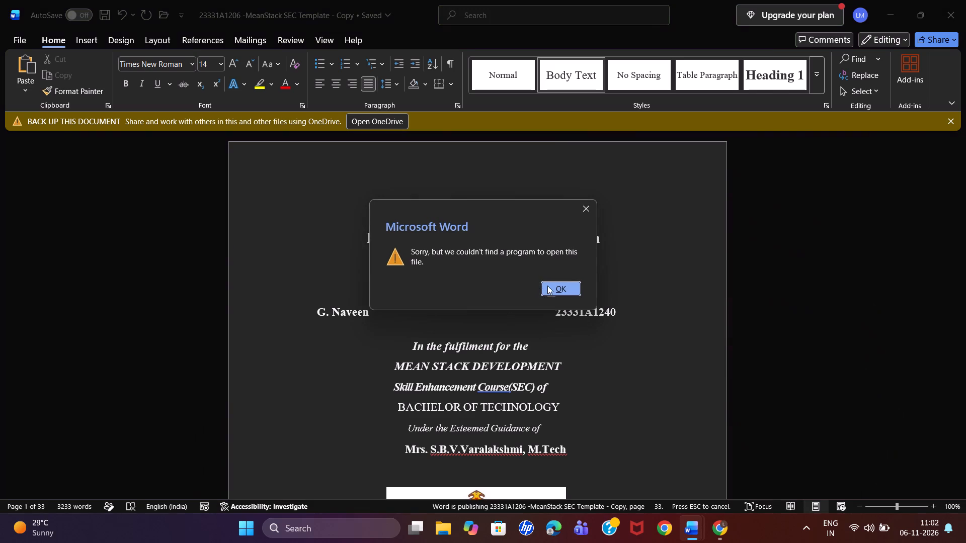
left_click(553, 285)
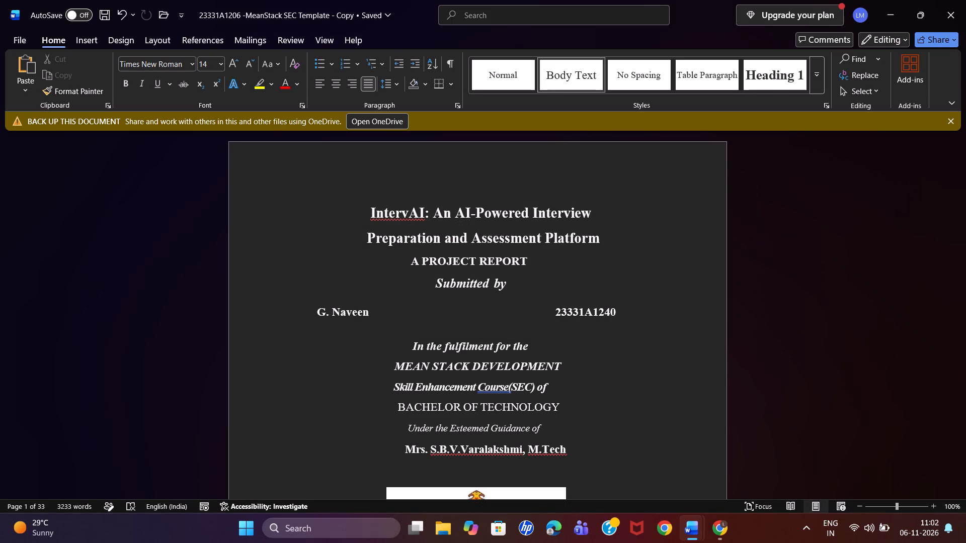
Search the computer for WhatsApp and open the app.
left_click(304, 523)
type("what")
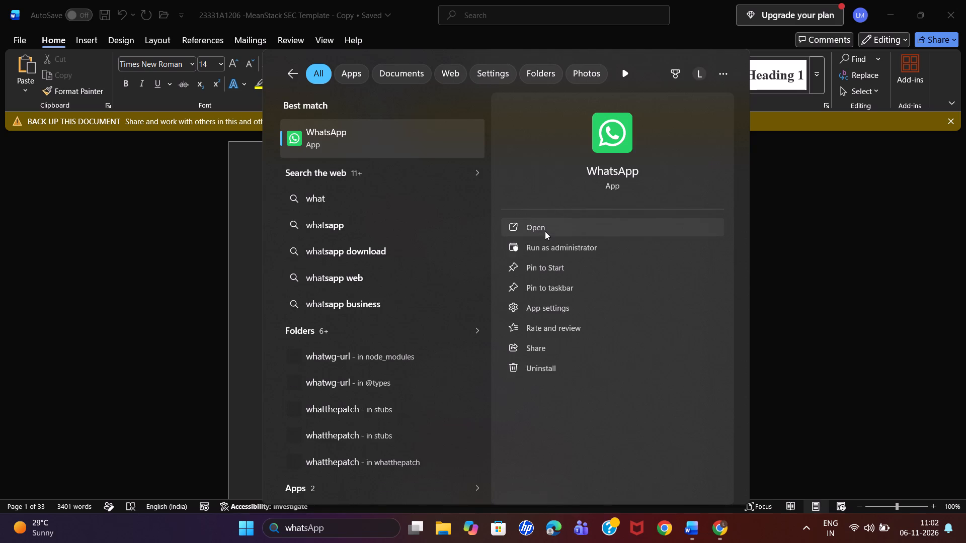
left_click(545, 231)
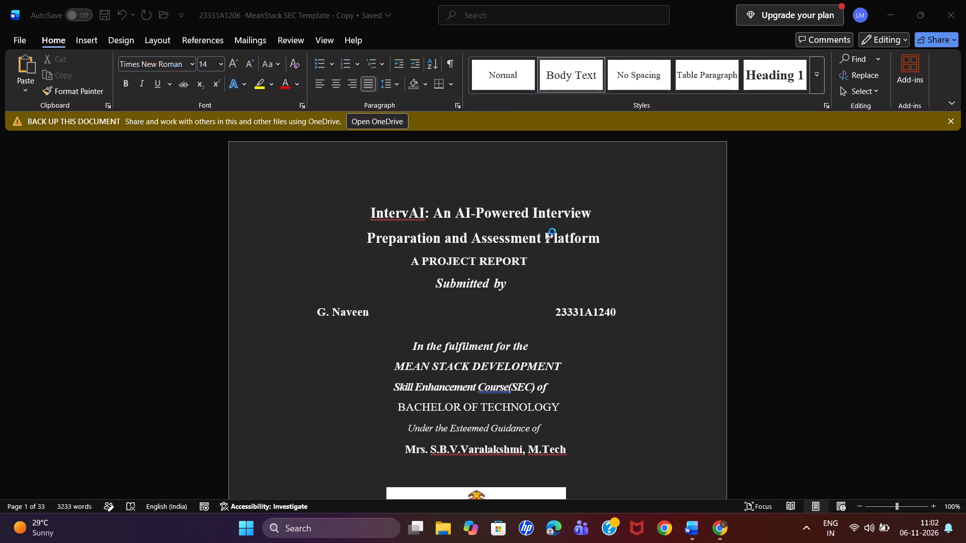
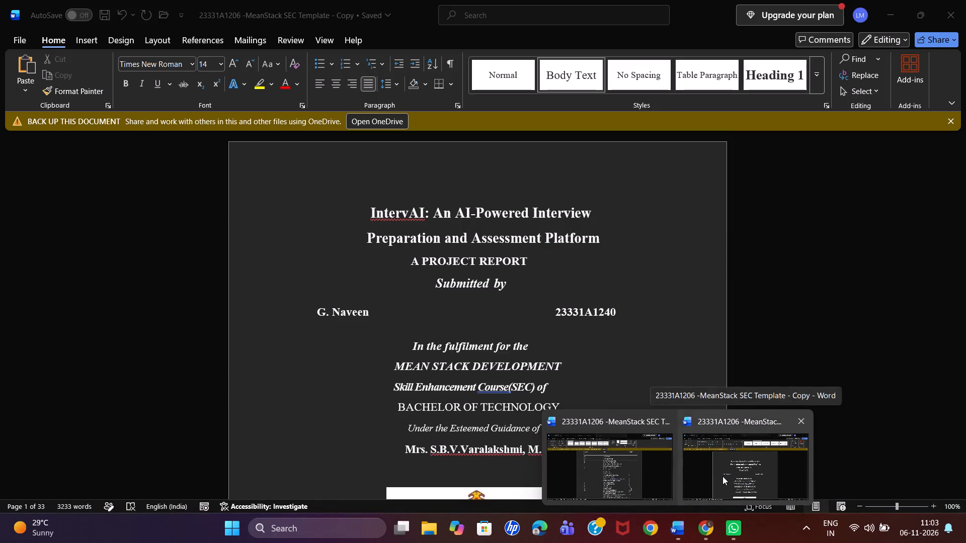
Bring up the Copy version of the report and look it over from the title page through the Certificate and contents table to the Abstract.
left_click(722, 476)
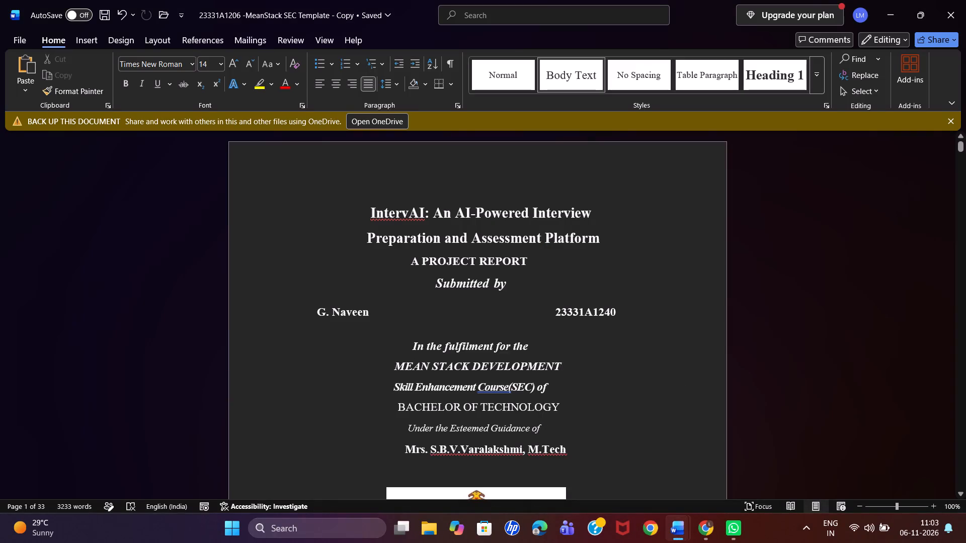
scroll(517, 377, "down", 15)
scroll(517, 377, "down", 7)
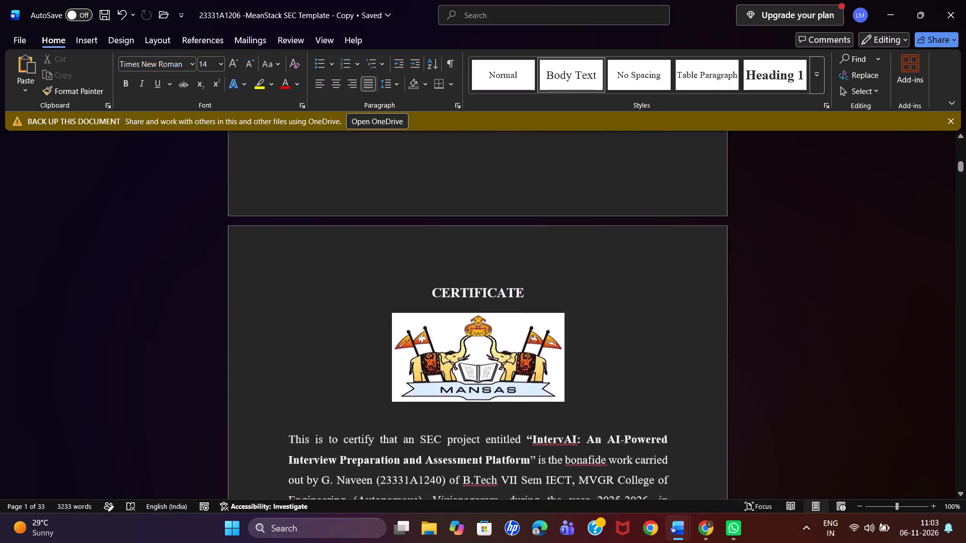
scroll(517, 377, "down", 17)
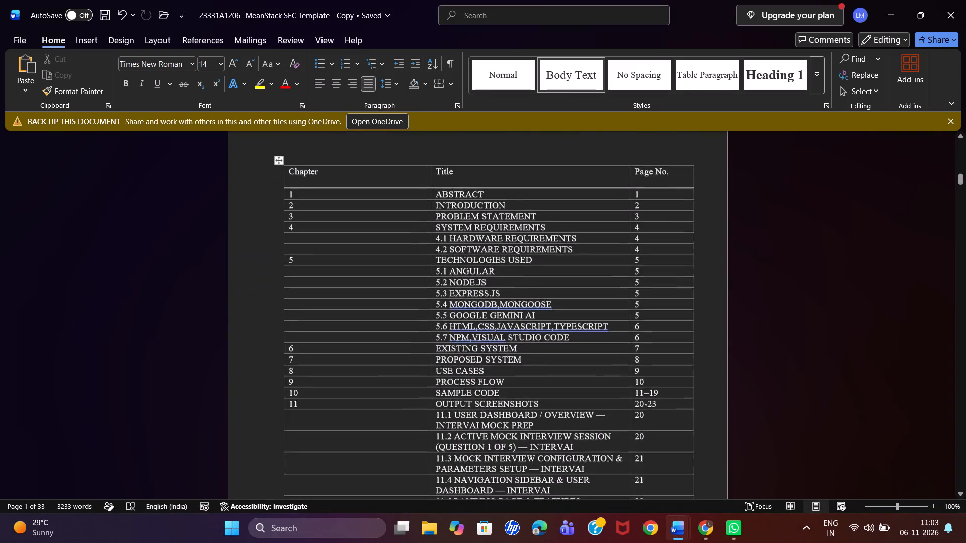
scroll(517, 377, "down", 12)
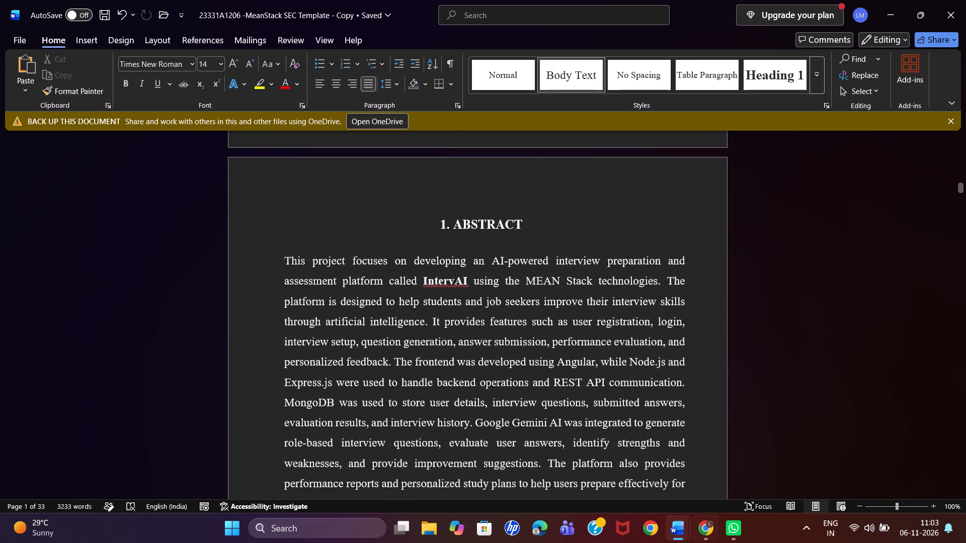
Switch to WhatsApp.
left_click(732, 530)
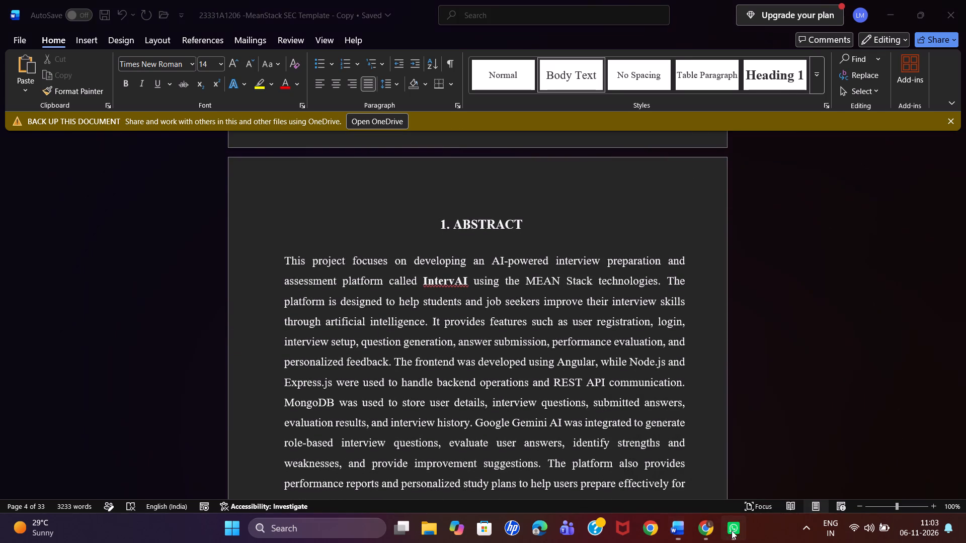
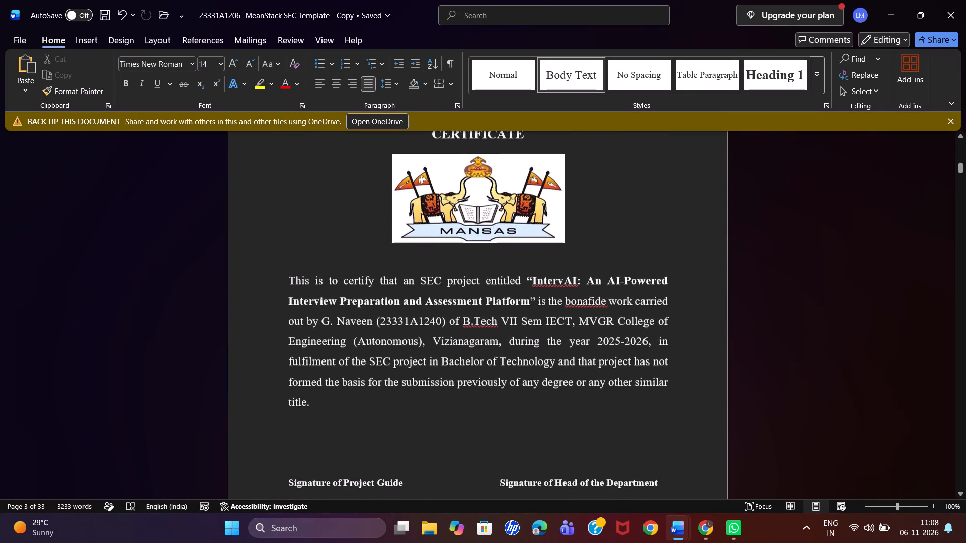
Return from the Certificate page to the Declaration page to check its wording.
scroll(498, 303, "up", 14)
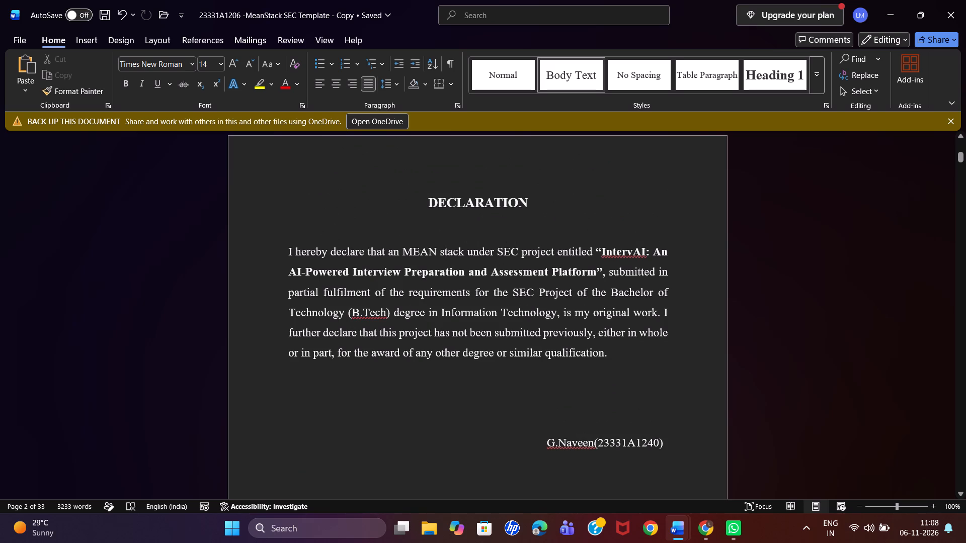
Copy "MEAN stack under" from the Declaration and paste it before "SEC project entitled" in the Certificate's first sentence.
left_click_drag(403, 252, 436, 254)
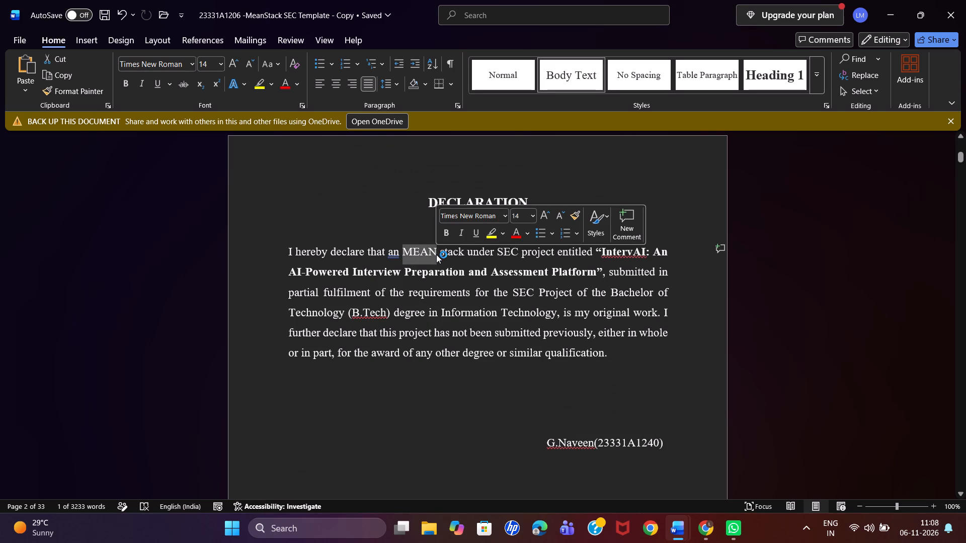
left_click(411, 252)
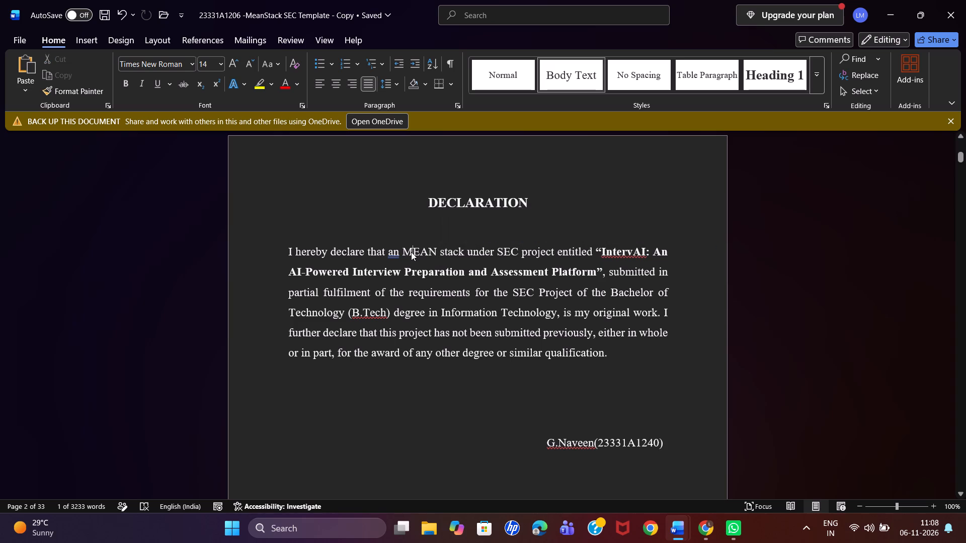
left_click_drag(404, 250, 476, 254)
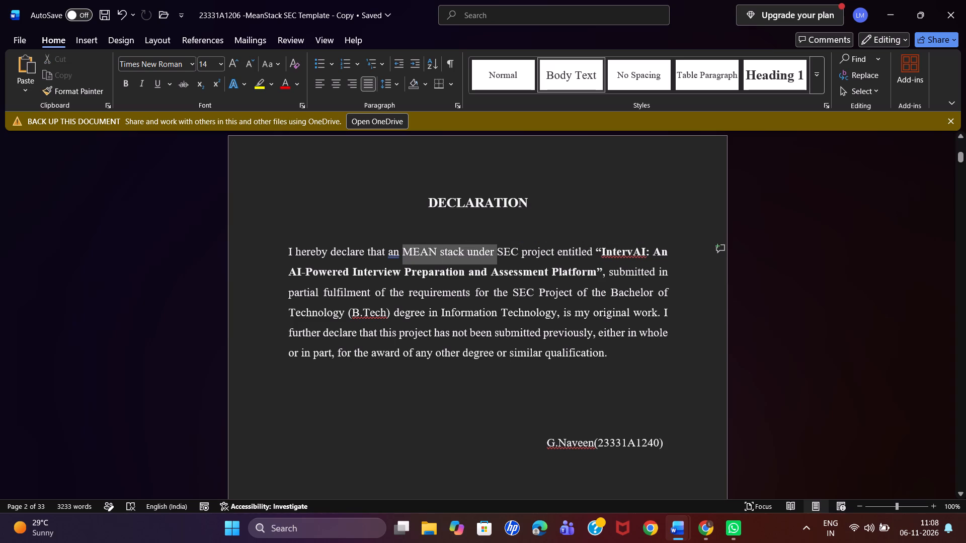
left_click_drag(476, 254, 484, 253)
key("ctrl+c")
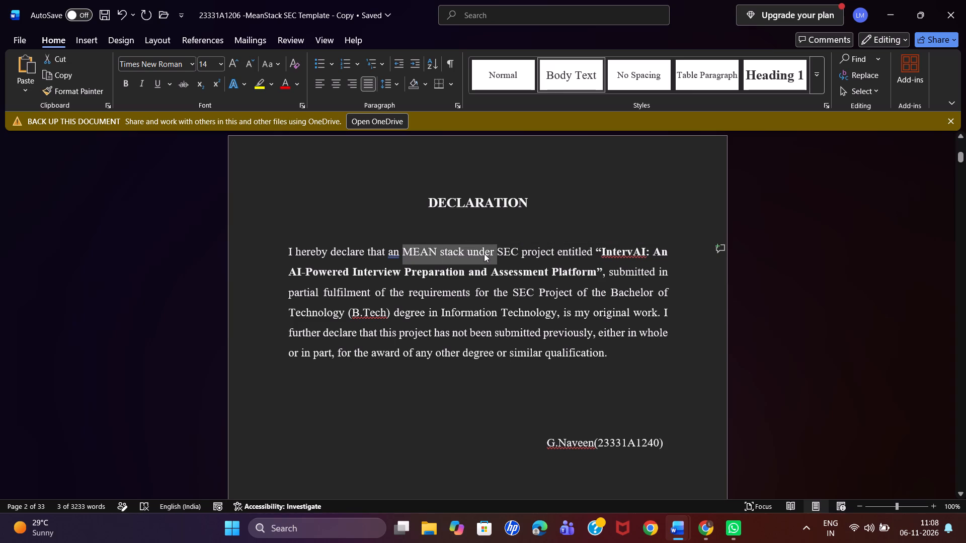
scroll(488, 302, "down", 10)
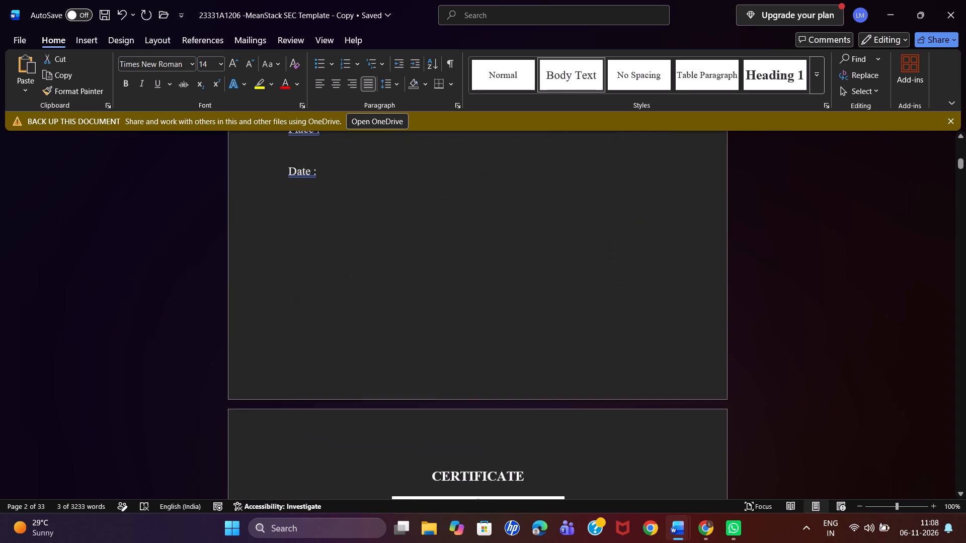
scroll(488, 302, "down", 6)
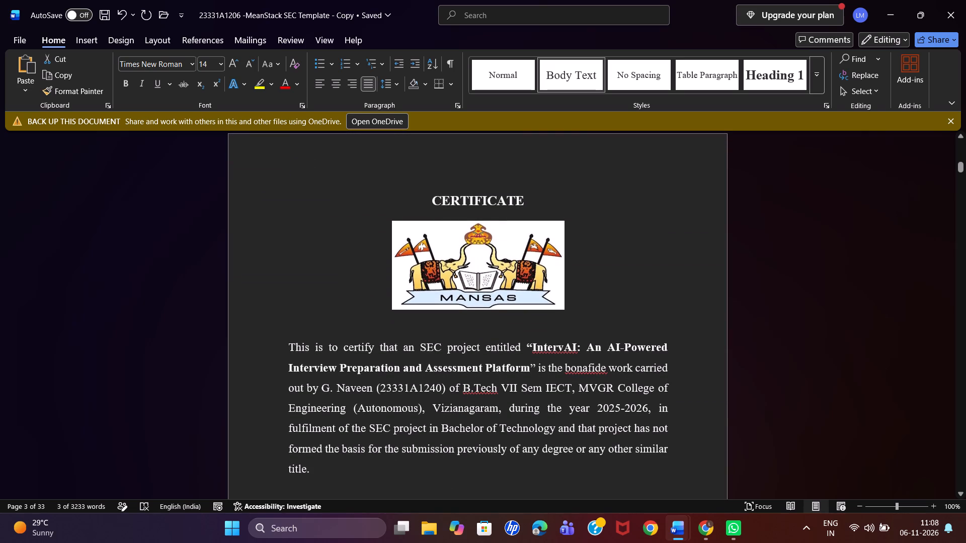
left_click(420, 346)
key("ctrl+v")
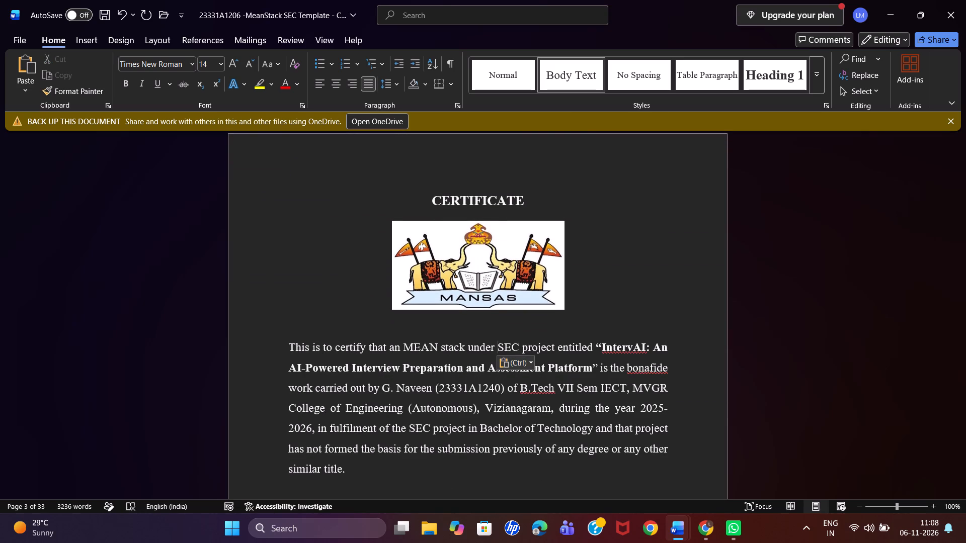
Compare the Declaration wording with the edited Certificate sentence, and save the document.
scroll(420, 346, "up", 15)
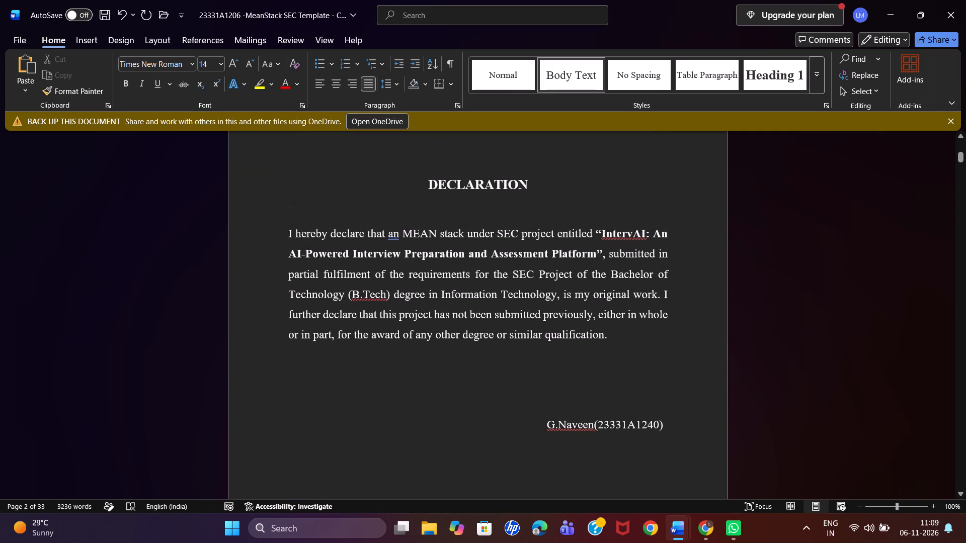
scroll(420, 346, "down", 12)
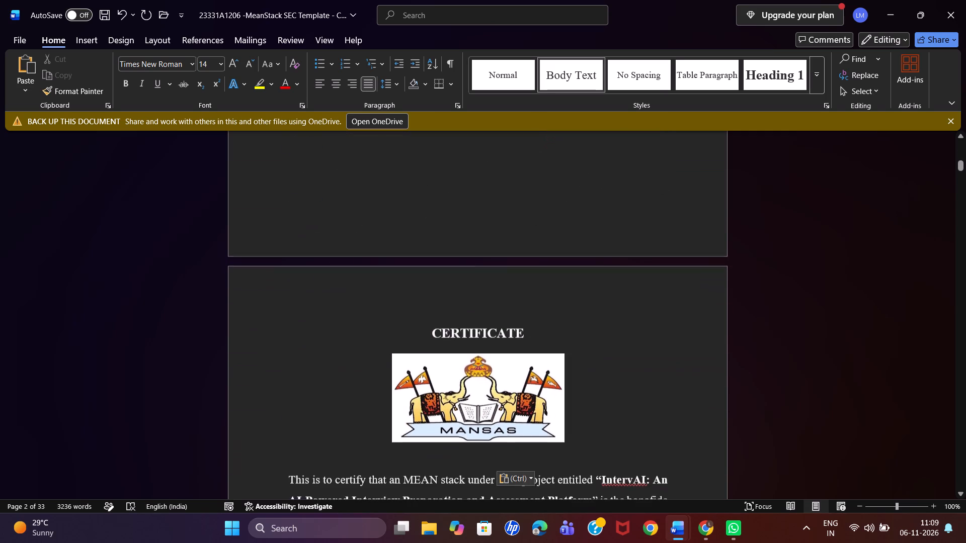
scroll(420, 346, "down", 3)
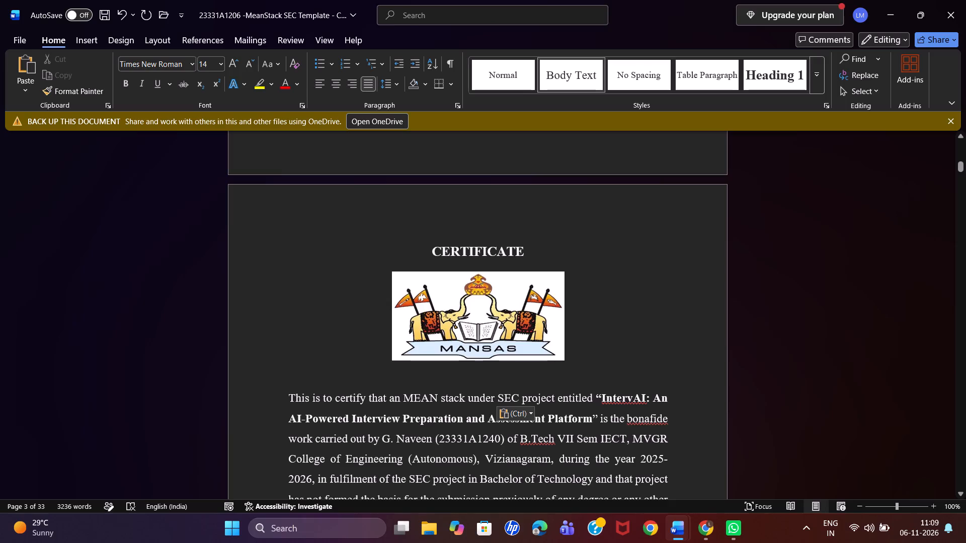
key("ctrl+s")
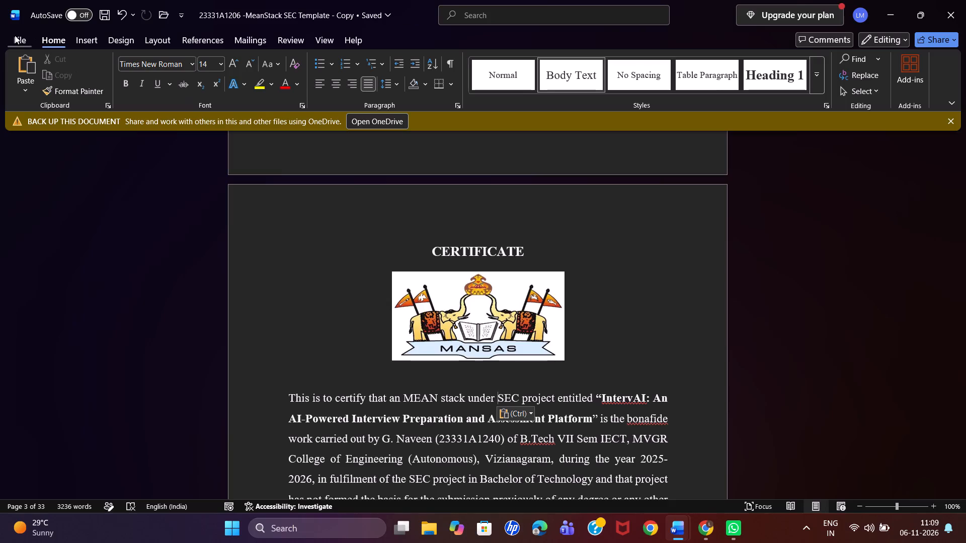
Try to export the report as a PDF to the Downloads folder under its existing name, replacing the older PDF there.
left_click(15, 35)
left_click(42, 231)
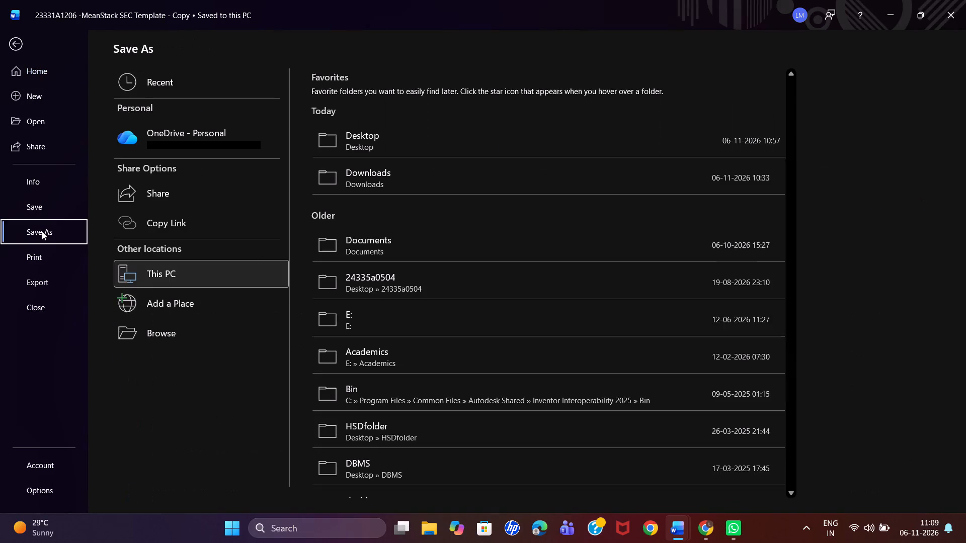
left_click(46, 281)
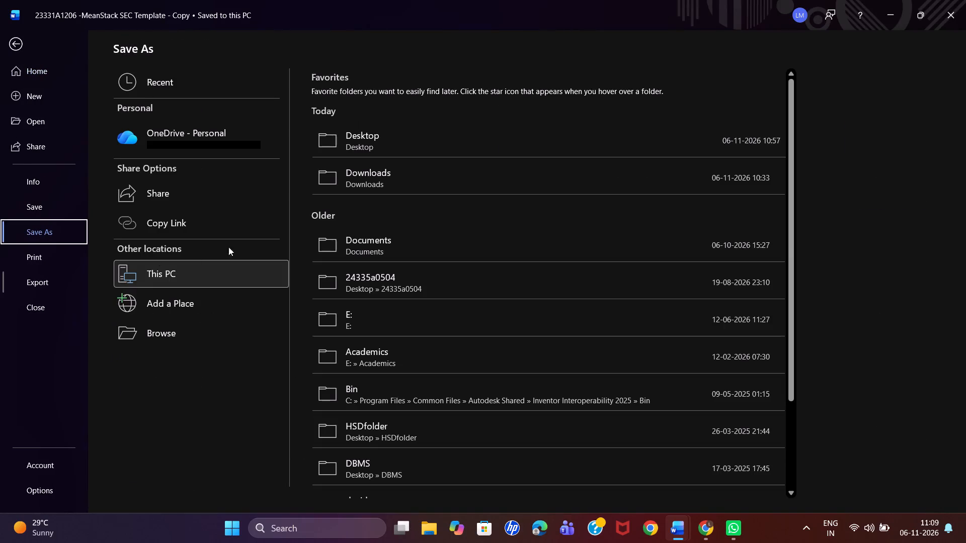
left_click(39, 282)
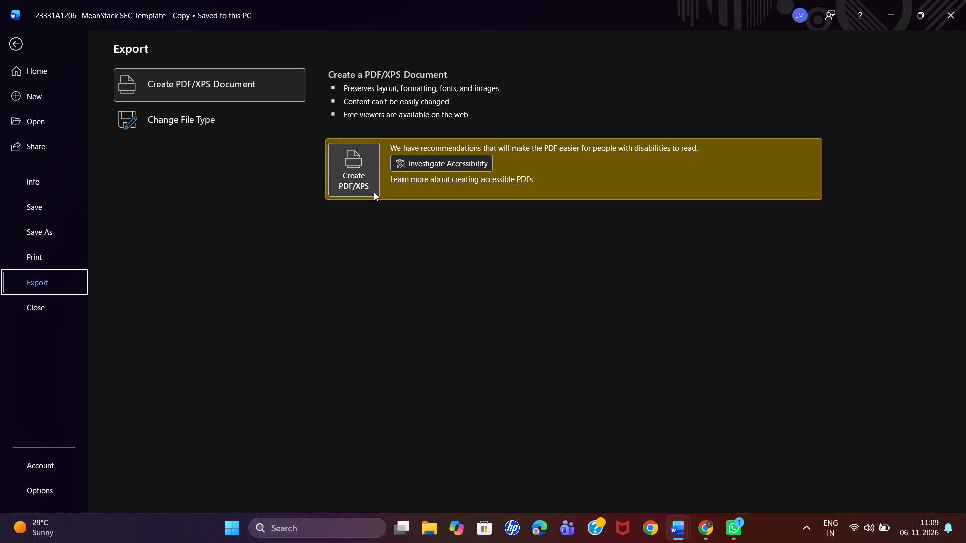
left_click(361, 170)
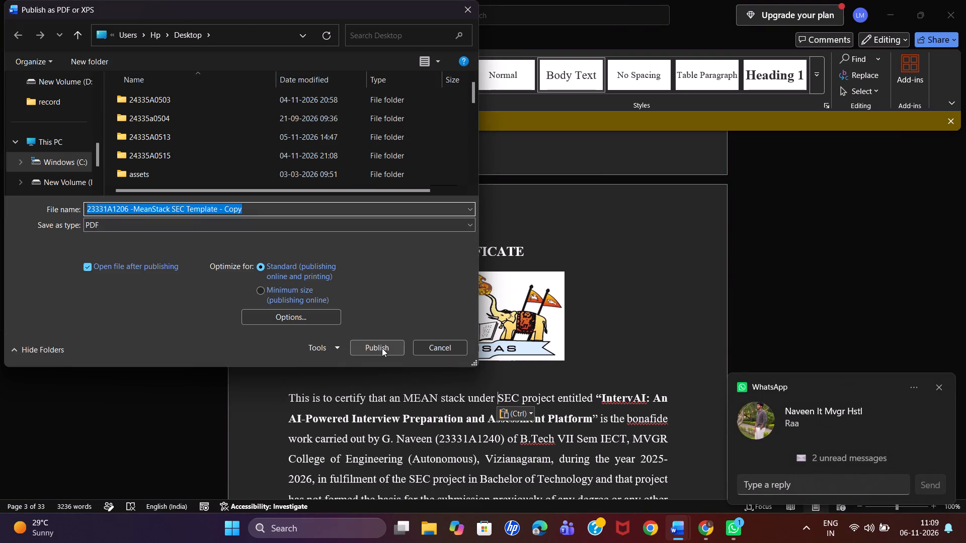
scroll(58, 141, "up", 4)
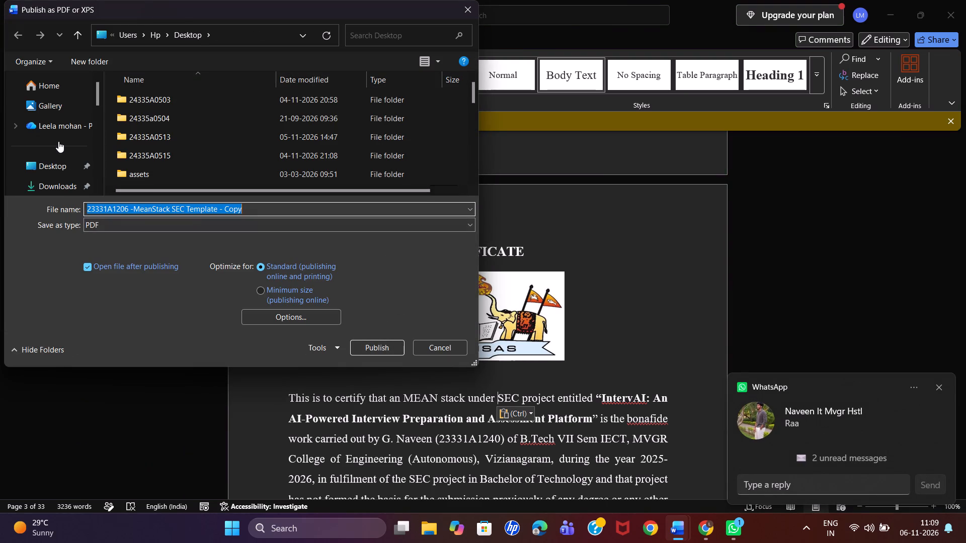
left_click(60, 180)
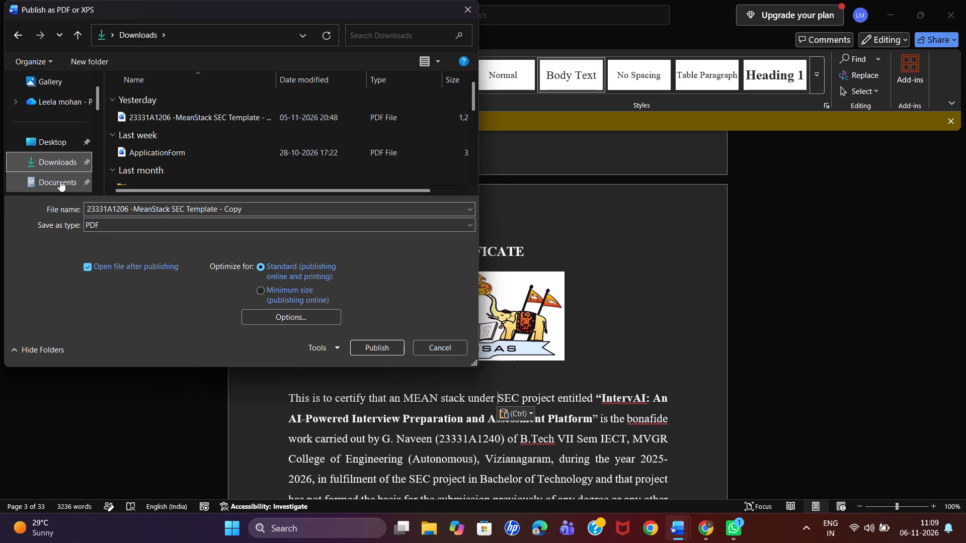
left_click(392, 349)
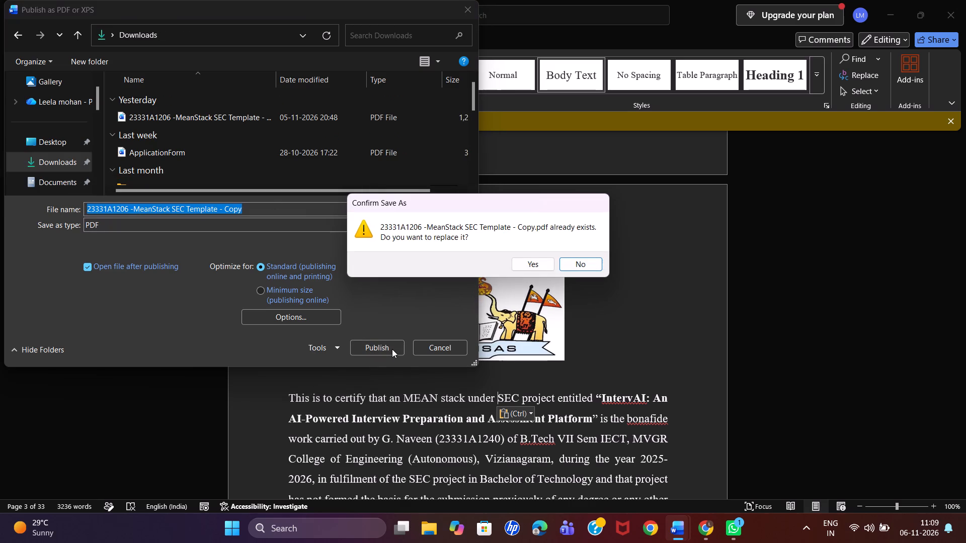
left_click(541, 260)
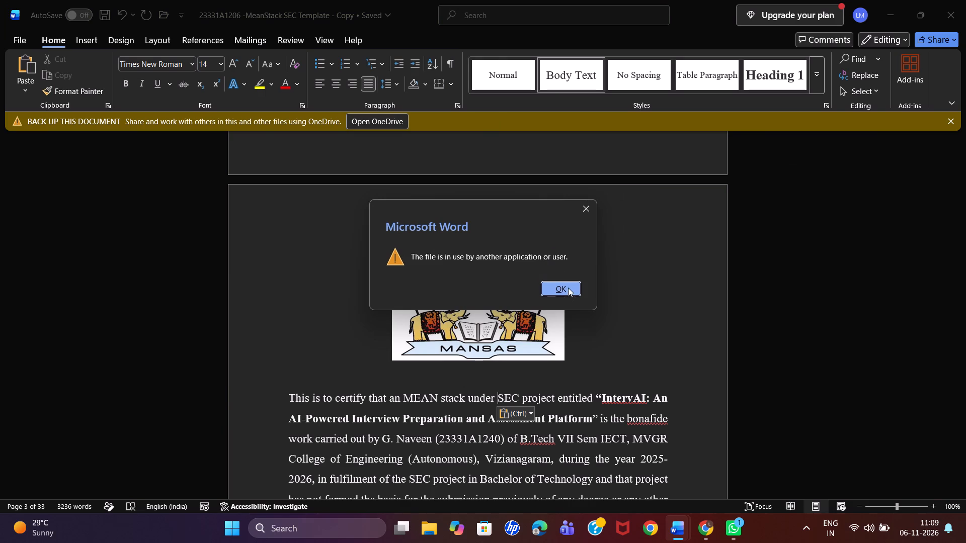
left_click(568, 288)
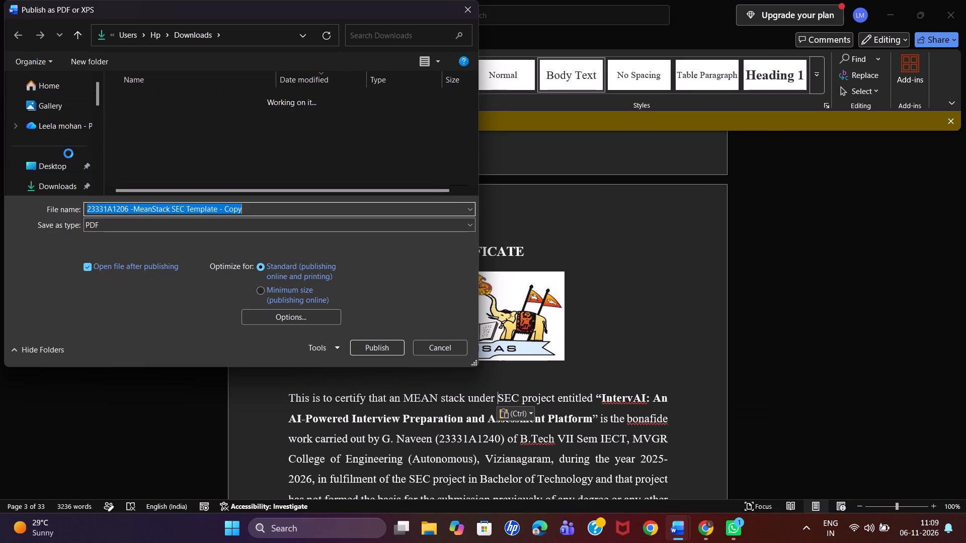
scroll(53, 113, "up", 2)
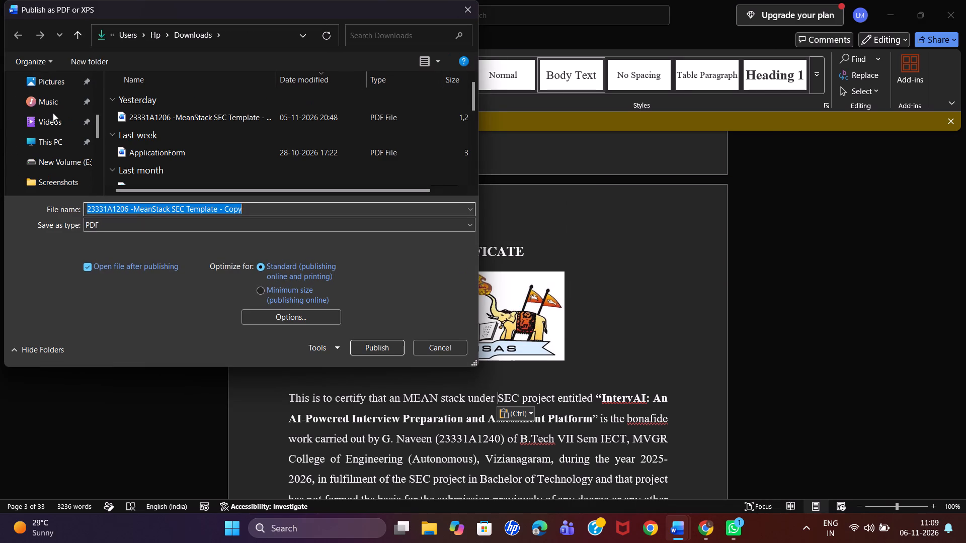
scroll(48, 105, "up", 2)
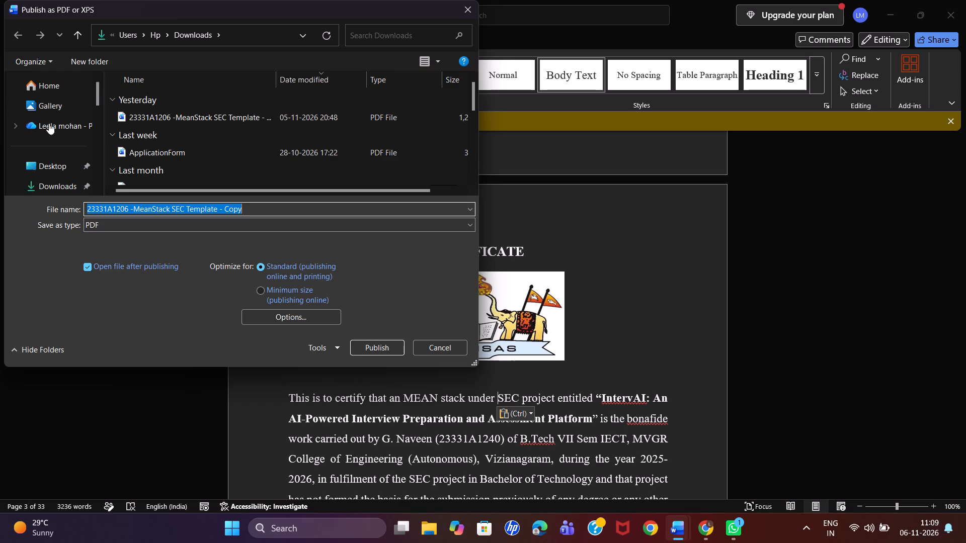
scroll(57, 185, "down", 2)
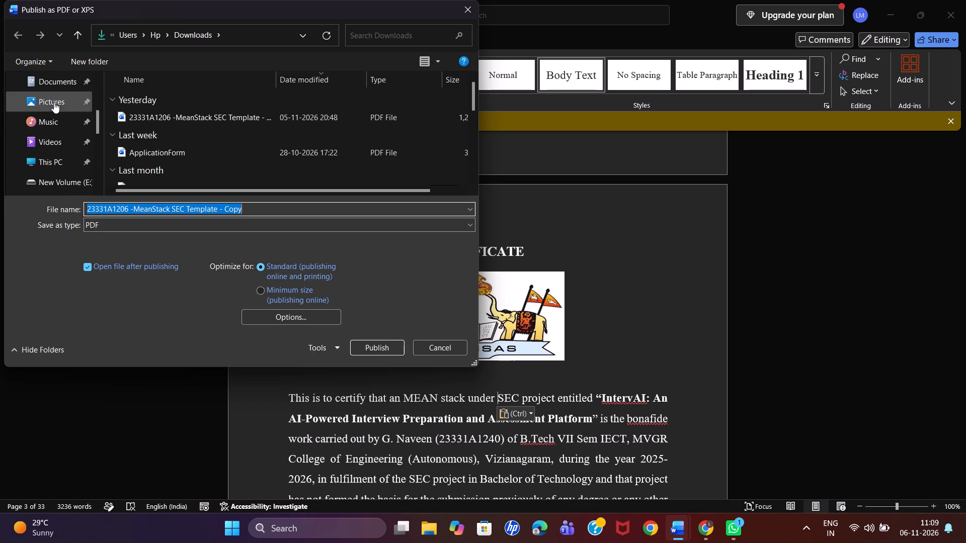
left_click(55, 87)
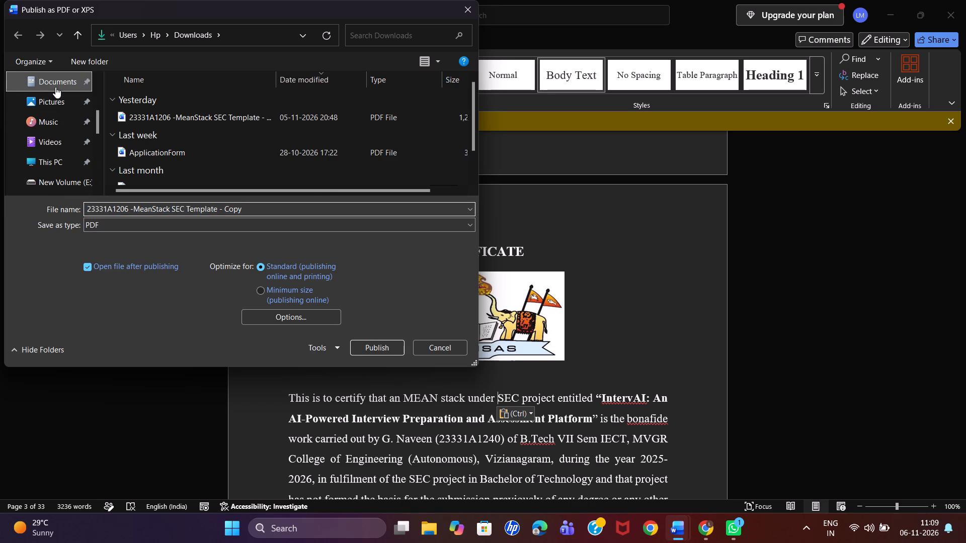